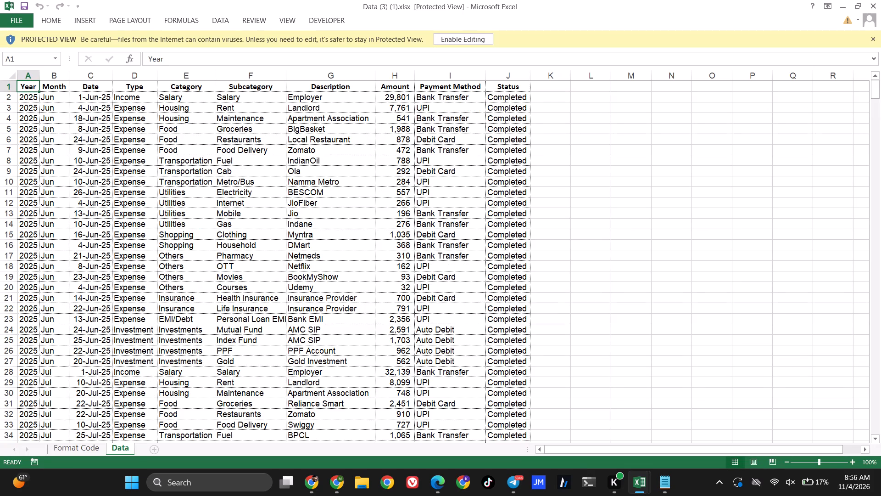
Enable editing for the workbook opened in Protected View.
scroll(179, 240, down, 6)
scroll(195, 302, up, 7)
click(65, 451)
scroll(157, 152, up, 5)
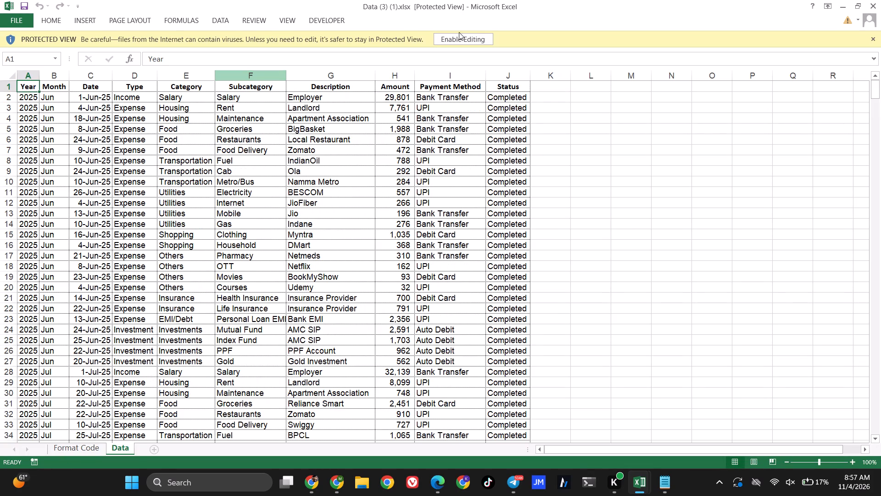
click(460, 39)
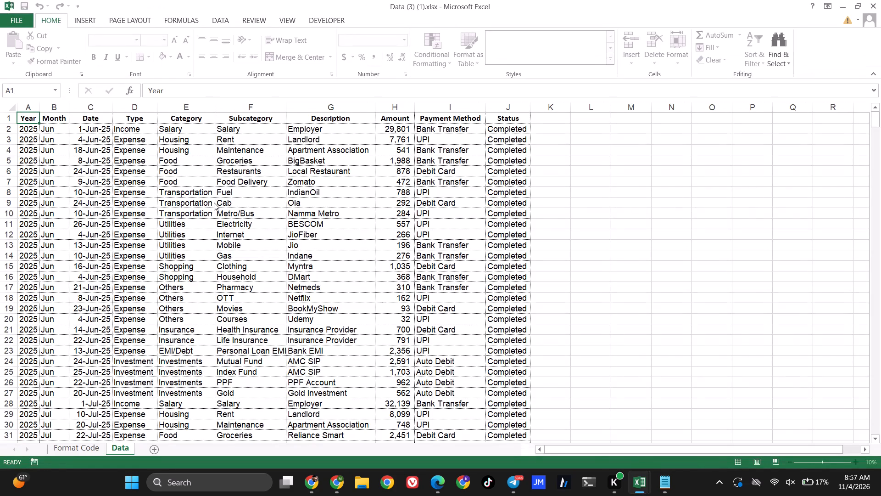
Examine the income, expense and investment records on the Data sheet.
scroll(214, 203, down, 4)
scroll(208, 294, down, 9)
scroll(209, 262, up, 6)
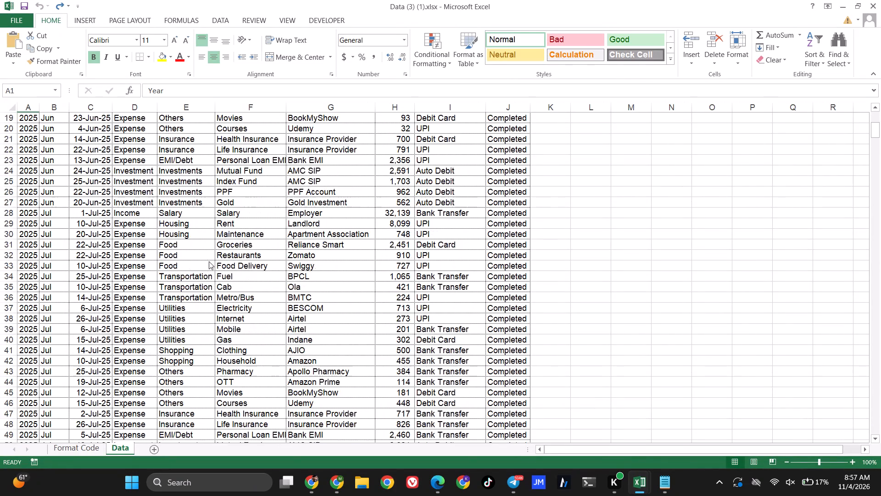
scroll(209, 261, up, 7)
click(95, 447)
click(88, 451)
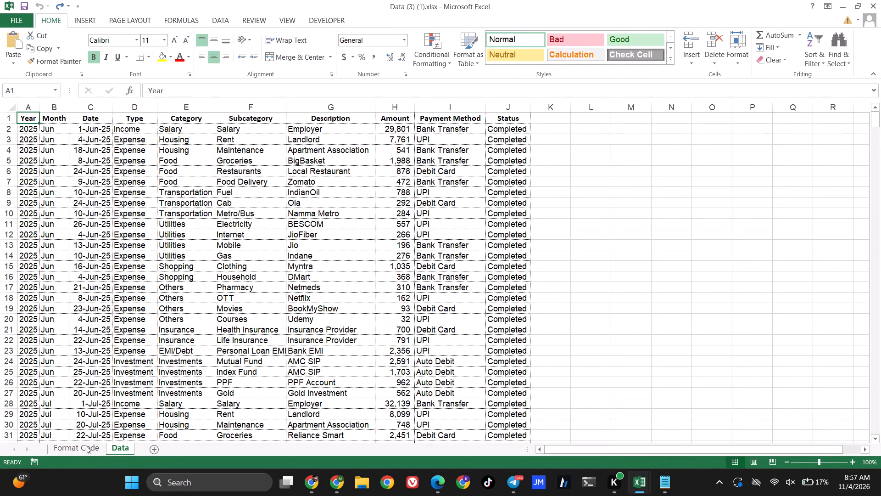
scroll(148, 255, up, 4)
scroll(161, 242, down, 12)
scroll(161, 242, up, 3)
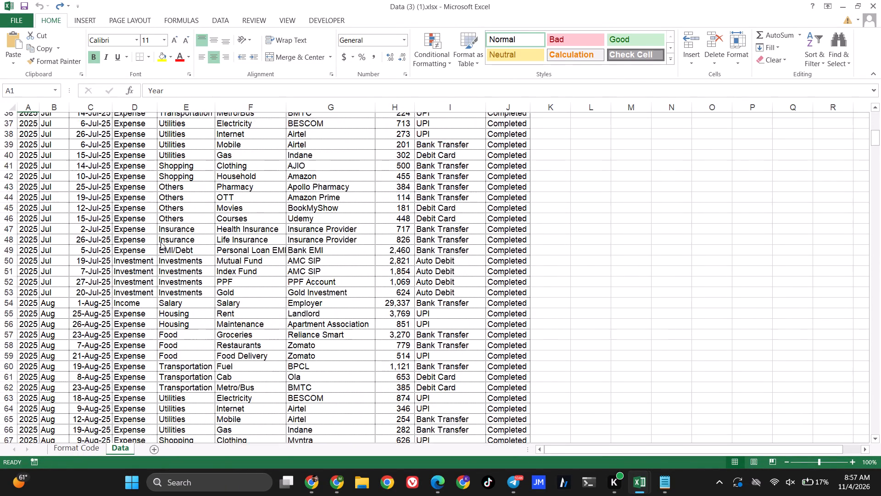
scroll(161, 242, up, 4)
triple_click(74, 451)
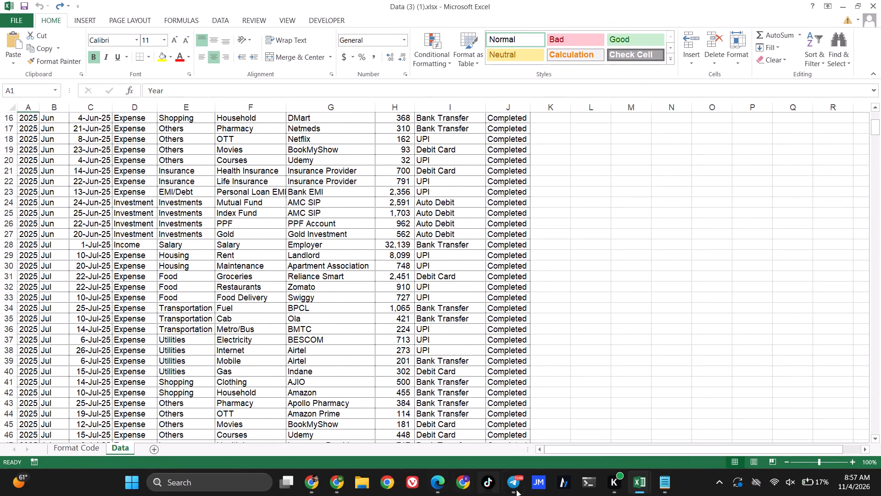
Check the open Book1 workbook and return to the Data (3) (1) workbook.
click(635, 486)
click(604, 428)
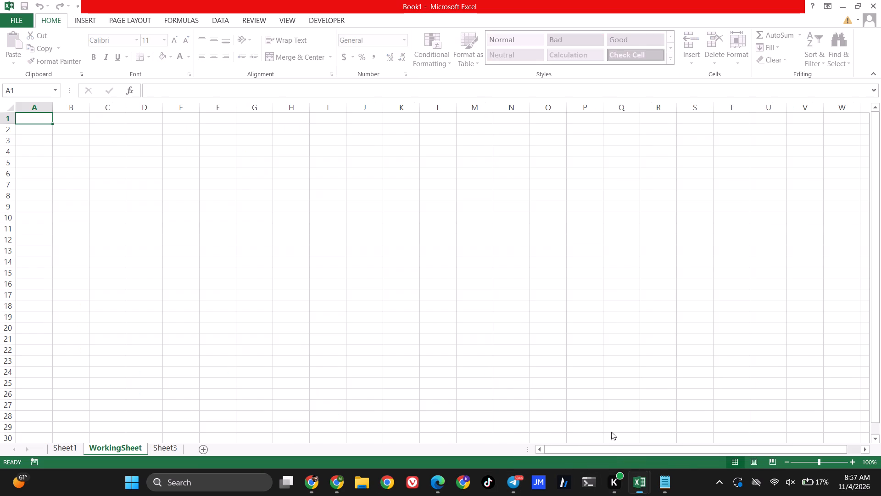
click(646, 491)
click(662, 434)
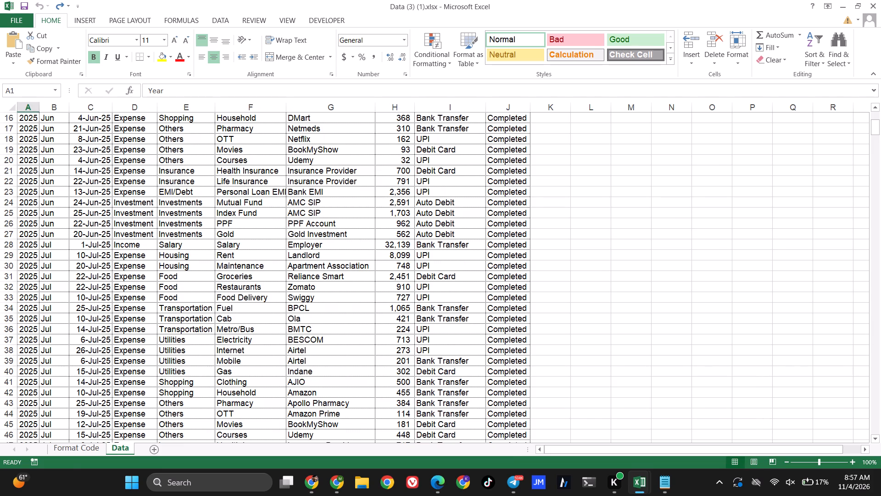
View the Format Code sheet and return to the Data sheet.
scroll(314, 306, down, 7)
scroll(314, 306, up, 20)
scroll(314, 306, up, 14)
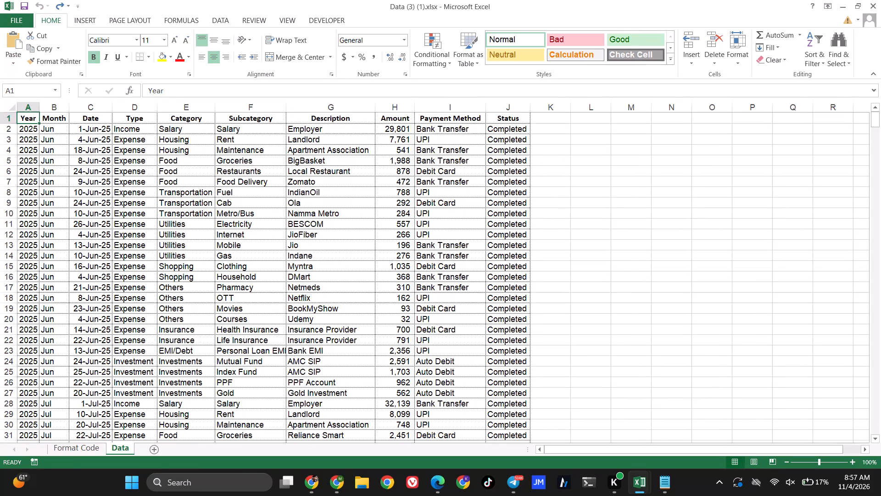
double_click(88, 448)
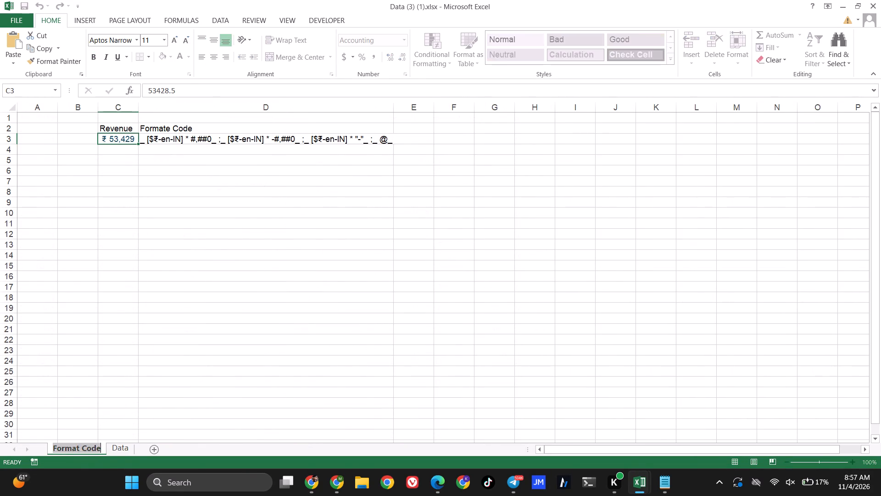
click(120, 450)
click(120, 450)
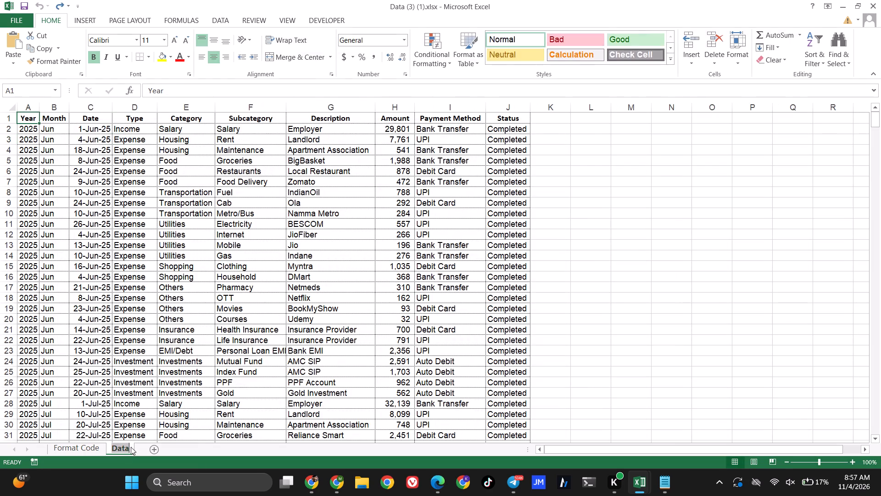
Add a new blank worksheet after the Data sheet.
click(153, 447)
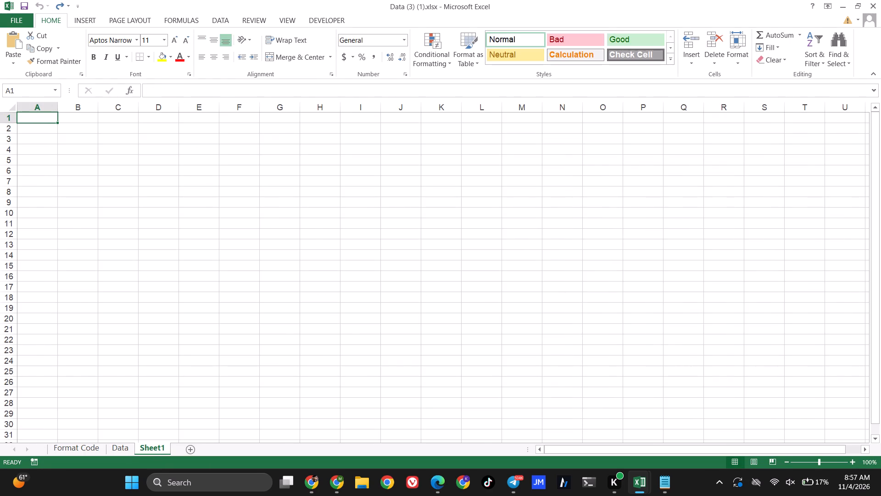
Convert the range A1:J625 on the Data sheet into a table with headers.
click(127, 448)
scroll(195, 189, up, 5)
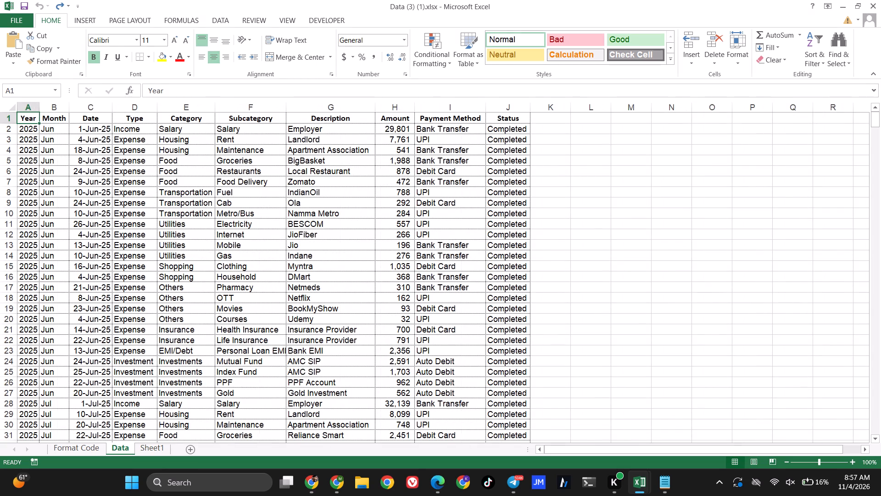
key(ctrl+t)
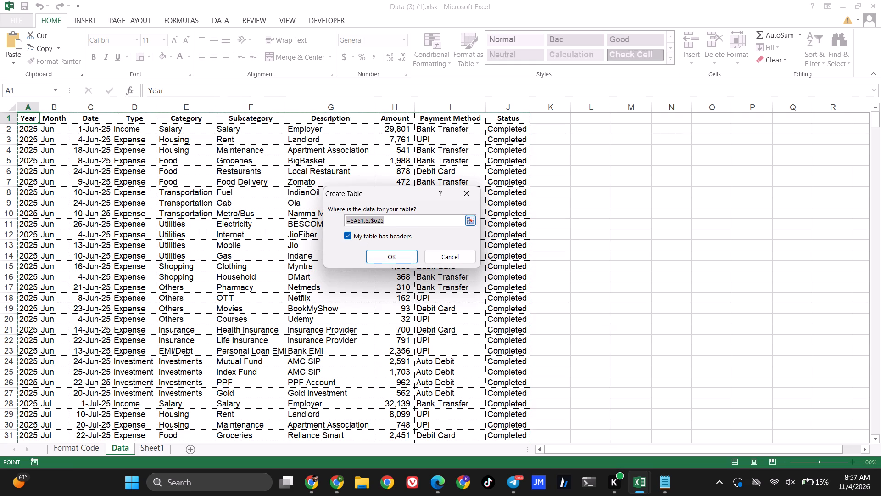
click(384, 254)
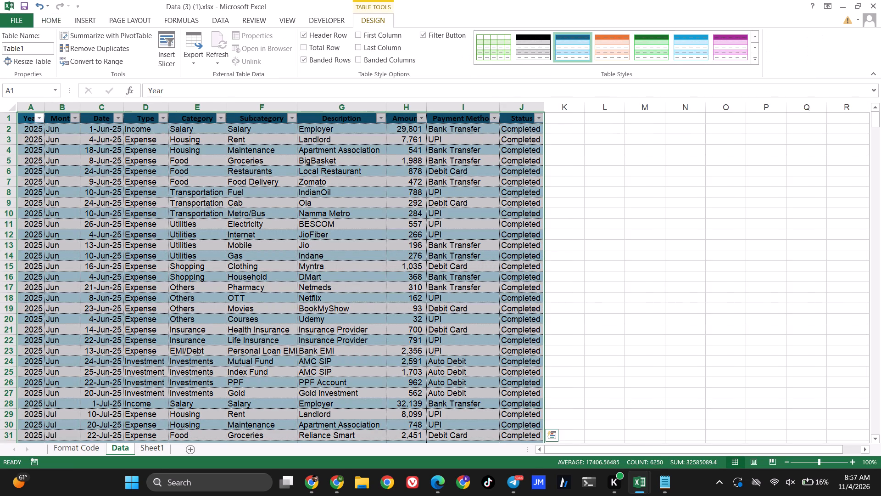
Create a PivotTable from Table1 on a new worksheet.
scroll(309, 220, down, 4)
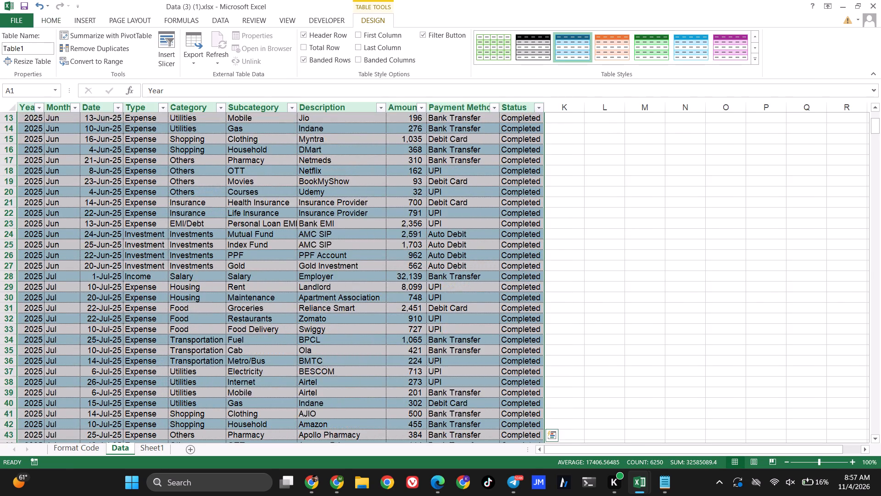
scroll(307, 217, up, 10)
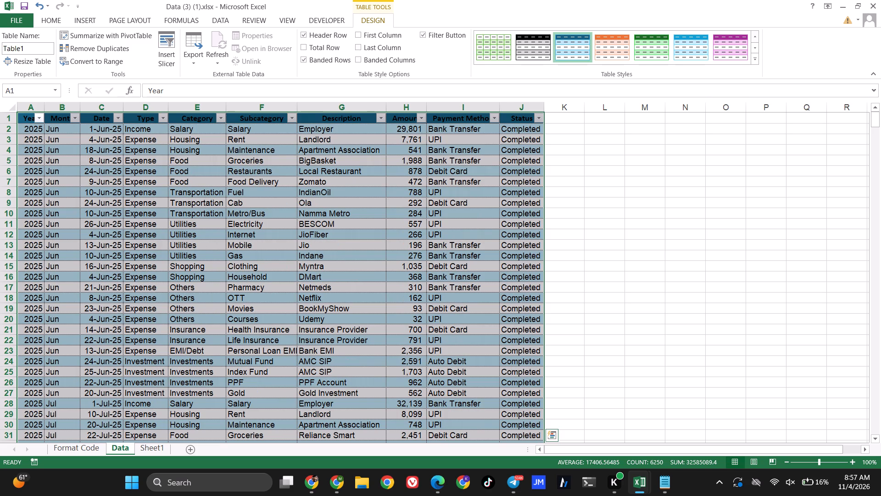
click(89, 17)
click(23, 50)
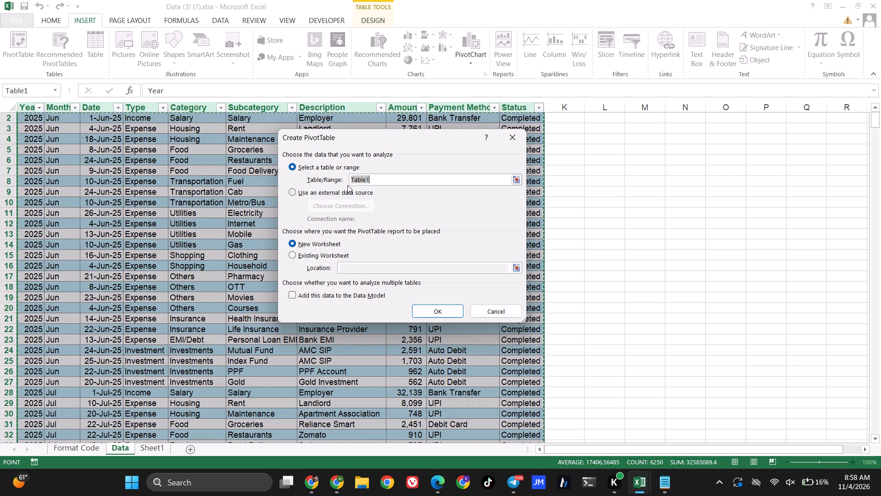
click(425, 310)
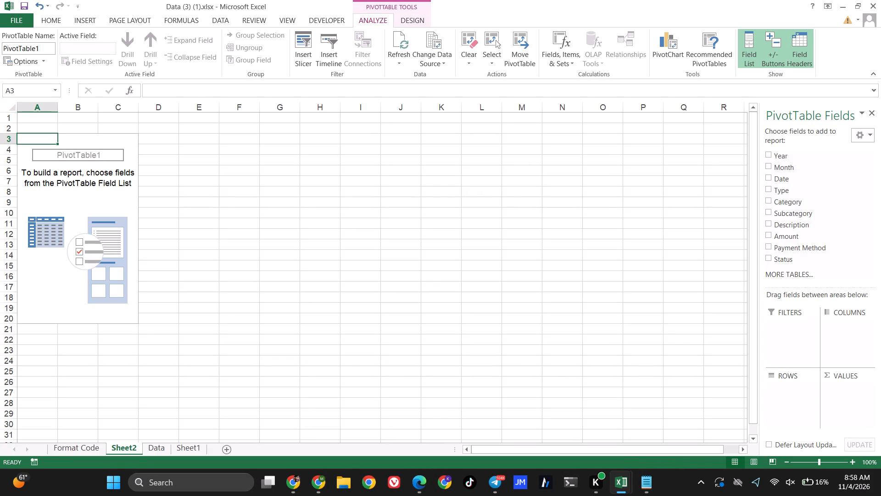
Rename the new PivotTable sheet as Summary Table.
right_click(126, 443)
click(155, 340)
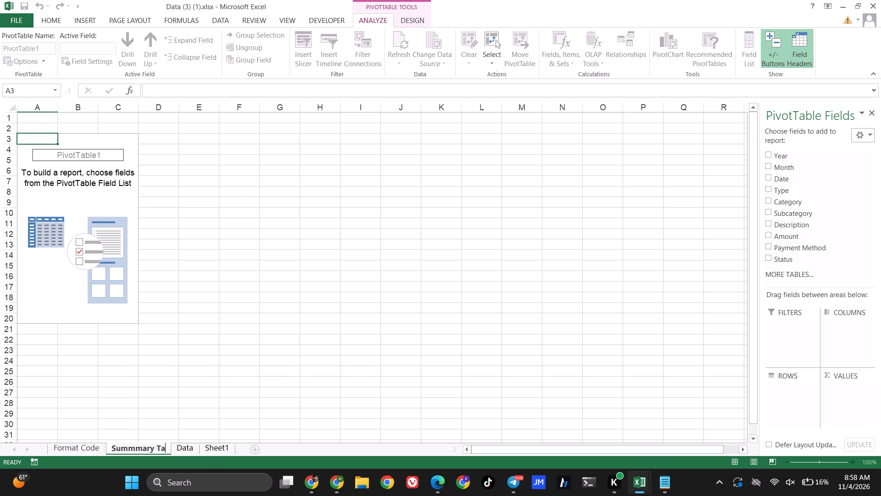
key(Return)
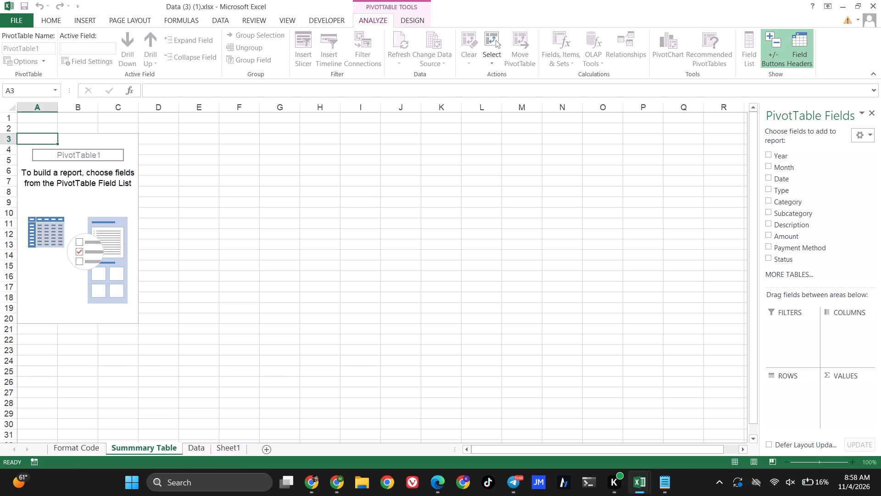
right_click(147, 446)
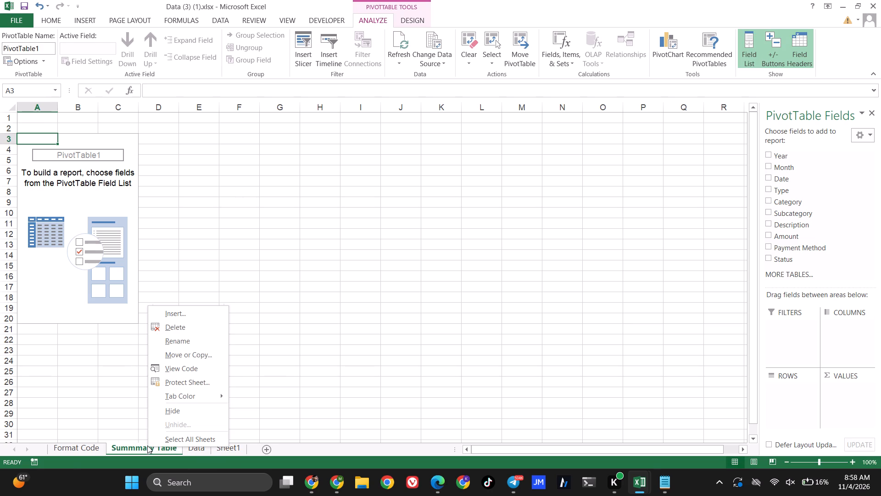
click(179, 337)
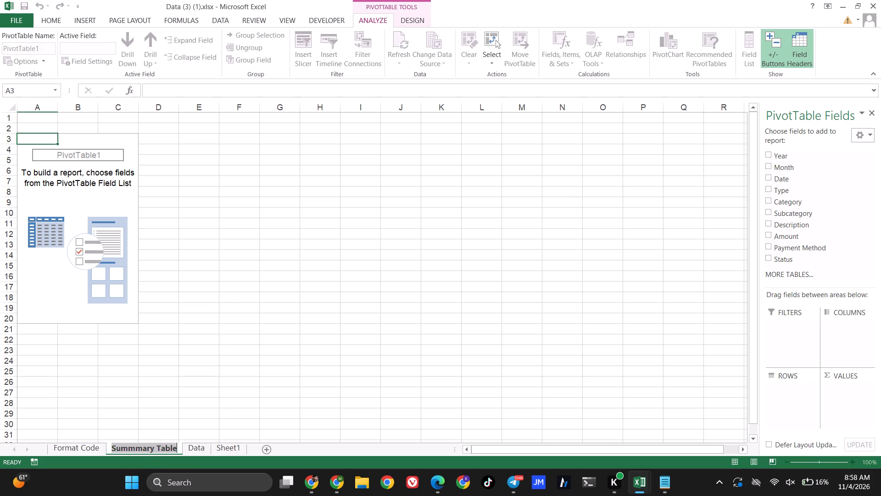
double_click(145, 451)
click(140, 449)
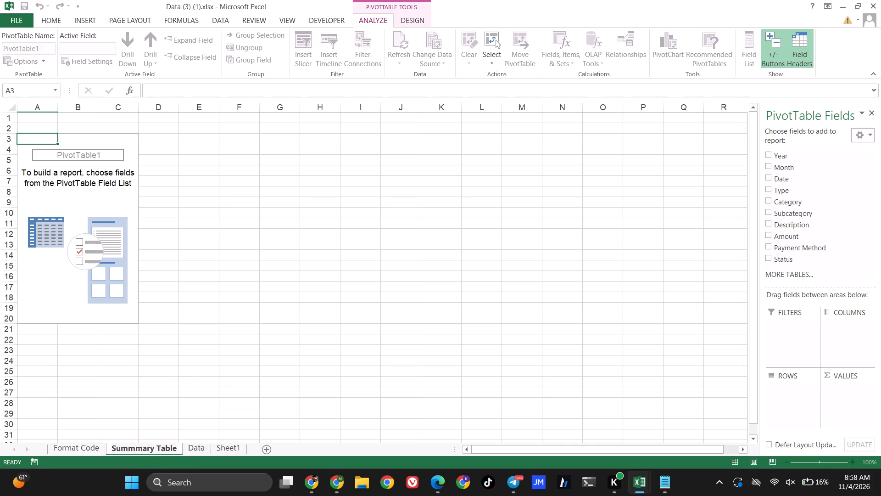
key(BackSpace)
key(Return)
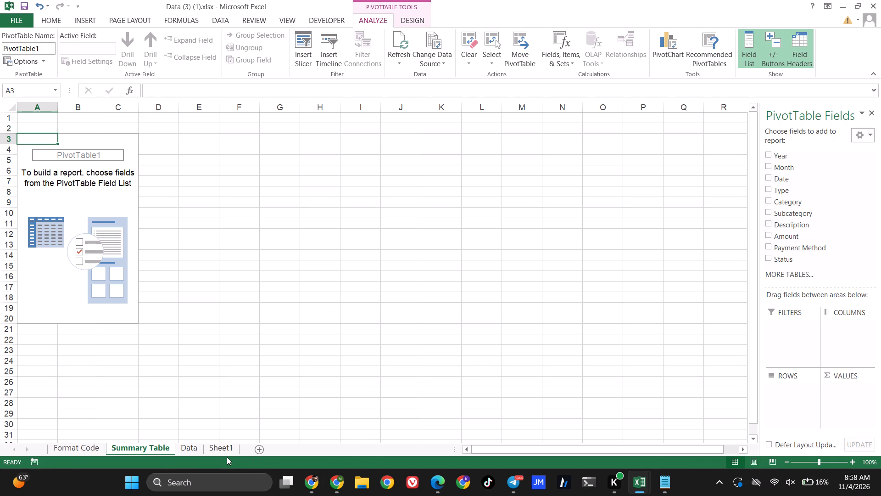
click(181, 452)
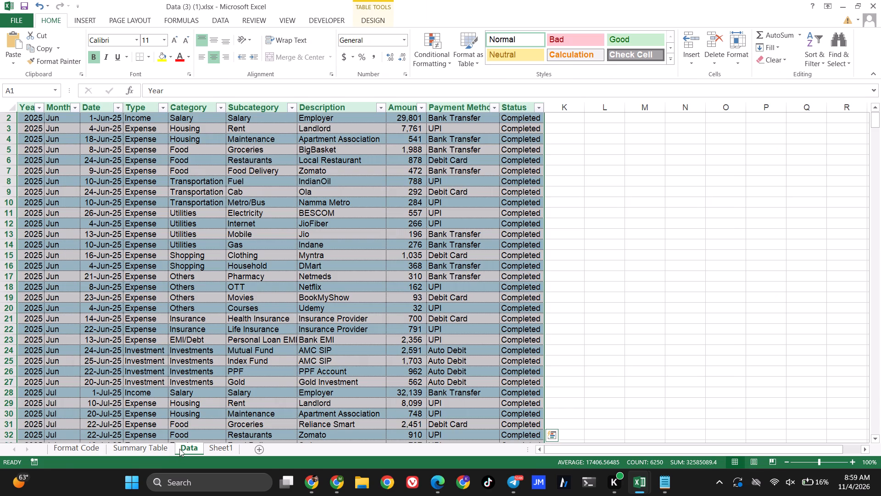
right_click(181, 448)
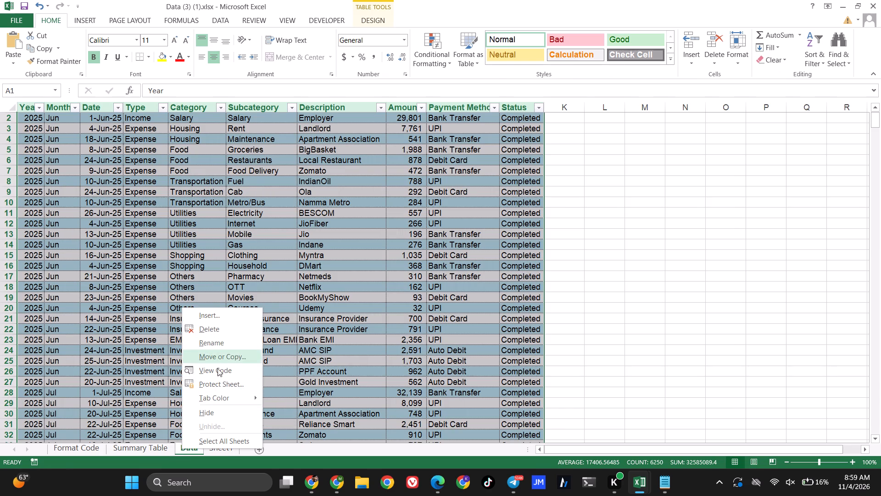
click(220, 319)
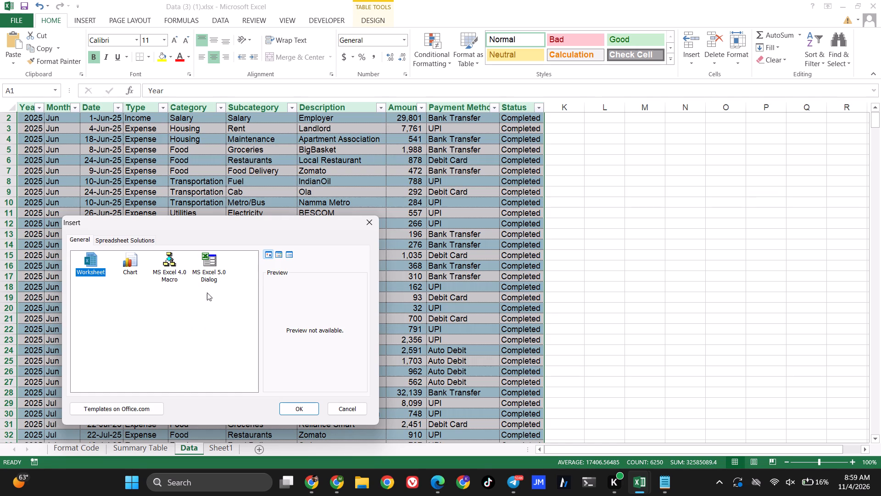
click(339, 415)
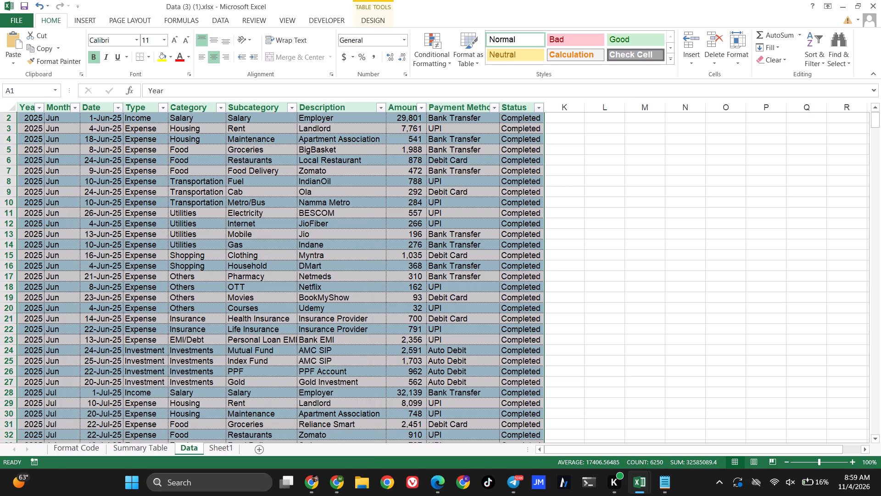
Rename the Summary Table sheet as Summary_Table, replacing the space with an underscore.
click(143, 449)
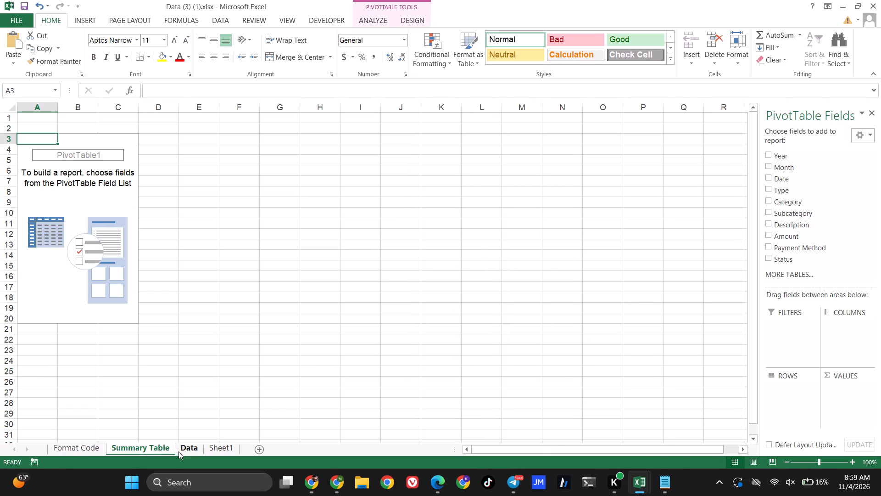
click(178, 451)
click(141, 451)
right_click(141, 451)
right_click(141, 451)
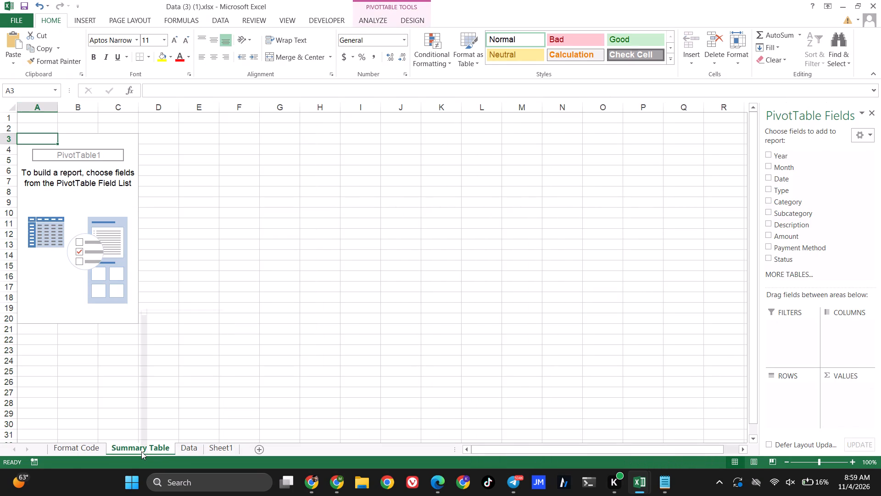
click(141, 451)
right_click(141, 451)
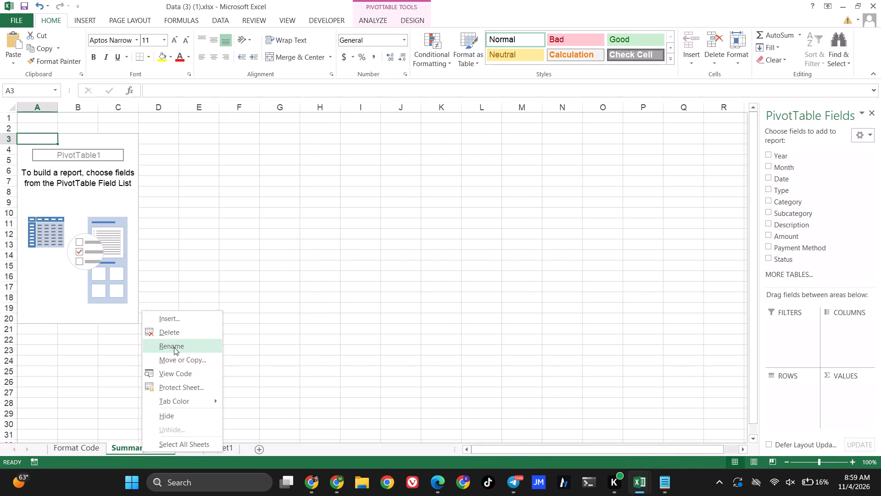
click(174, 347)
click(151, 448)
key(BackSpace)
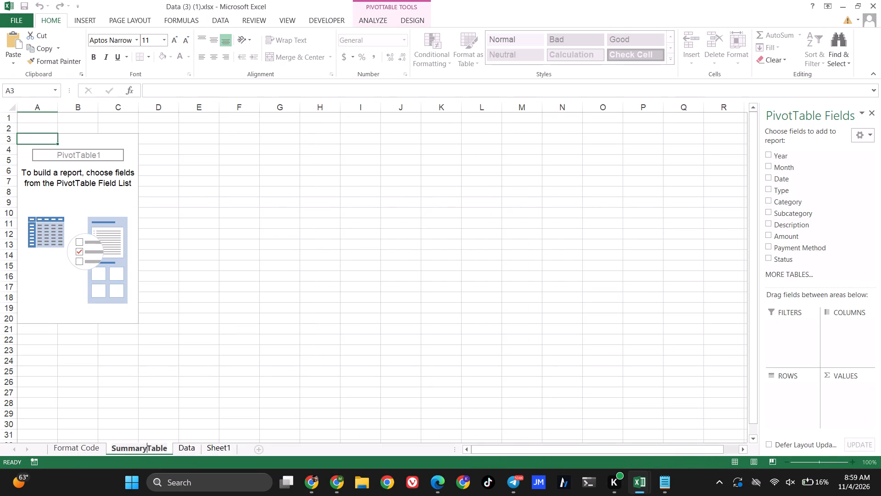
key(shift+underscore)
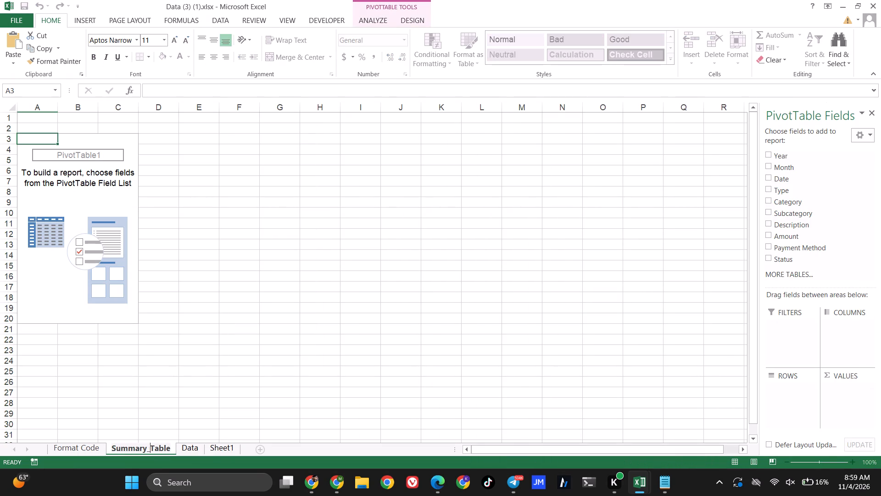
key(Return)
Set the Data sheet's tab colour to yellow.
click(193, 454)
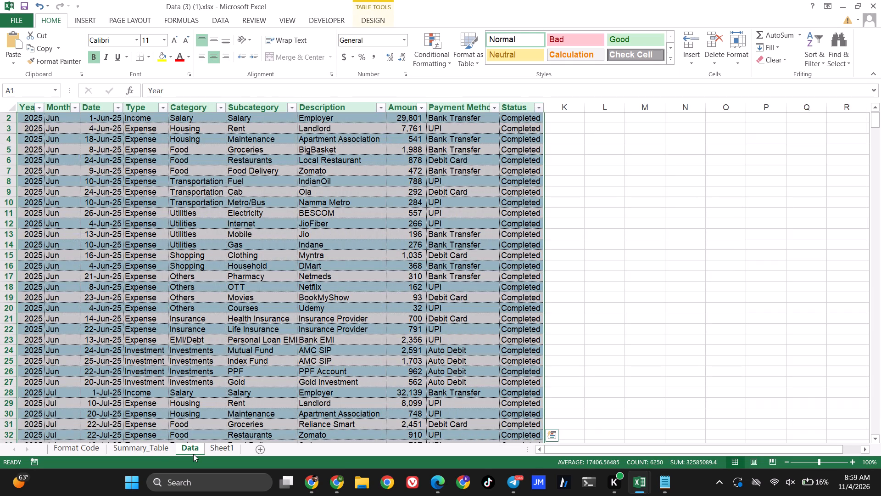
right_click(187, 453)
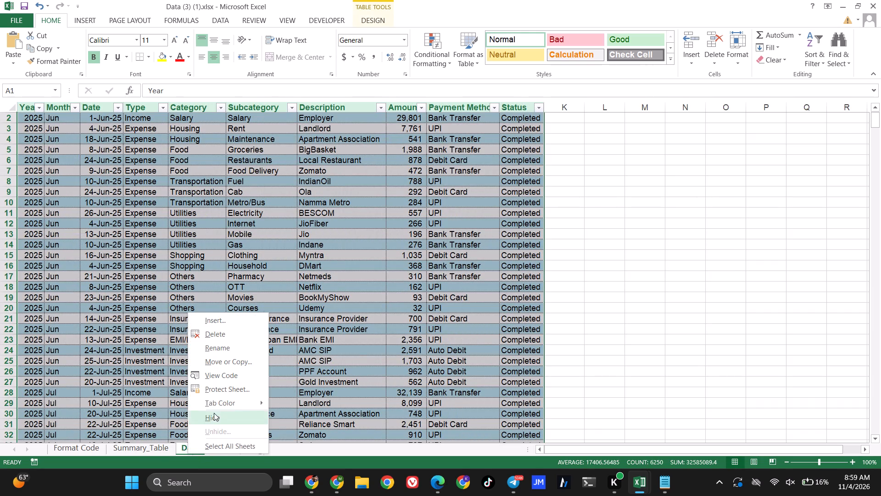
click(217, 405)
click(299, 434)
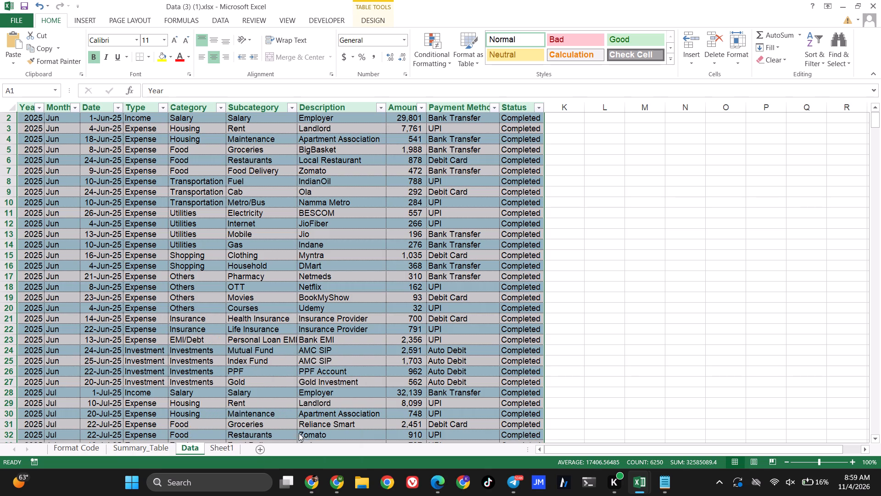
Set the Summary_Table sheet's tab colour to the green theme colour.
right_click(155, 445)
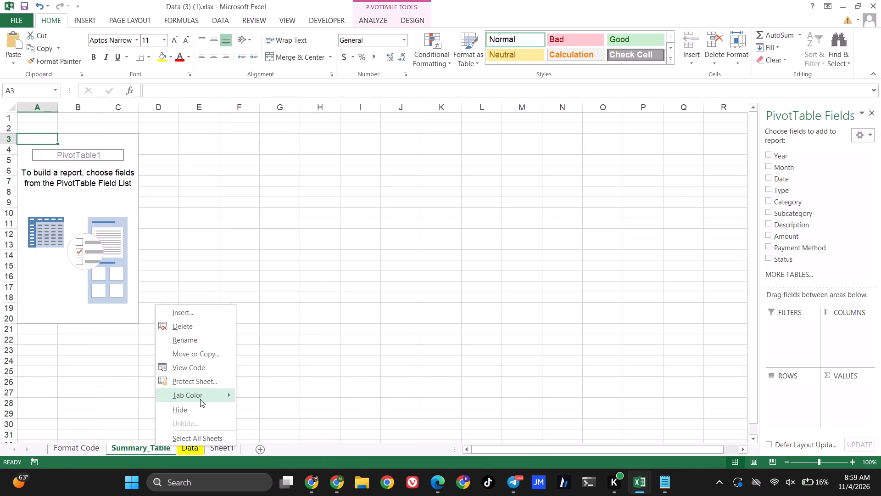
click(200, 399)
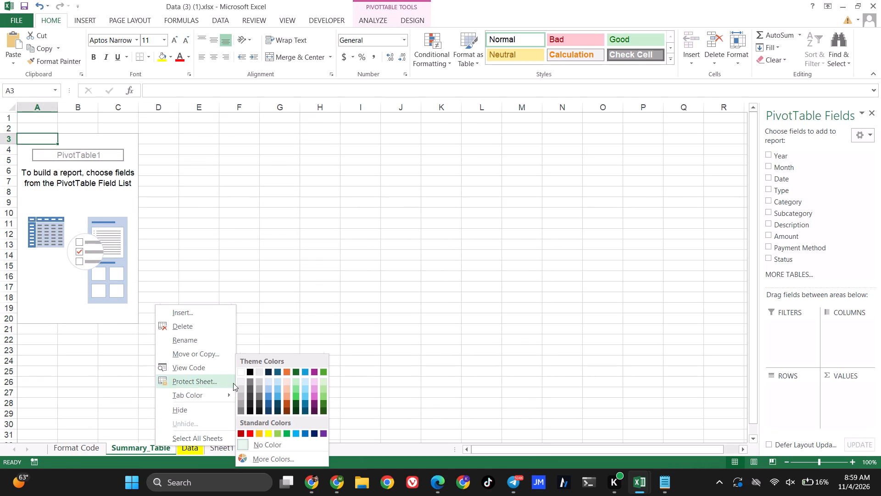
click(324, 371)
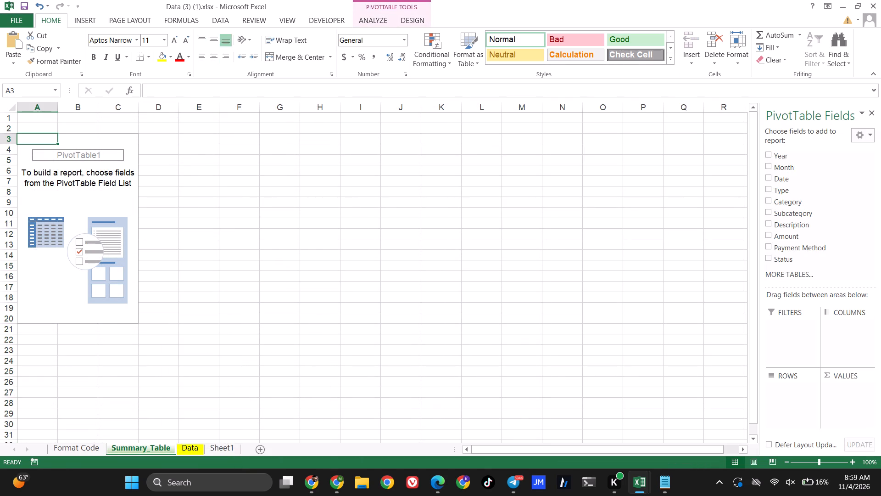
click(194, 449)
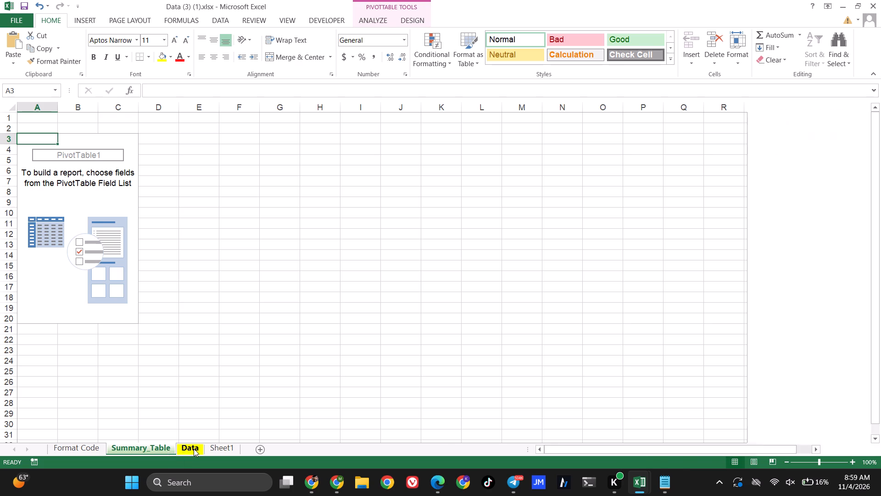
click(159, 451)
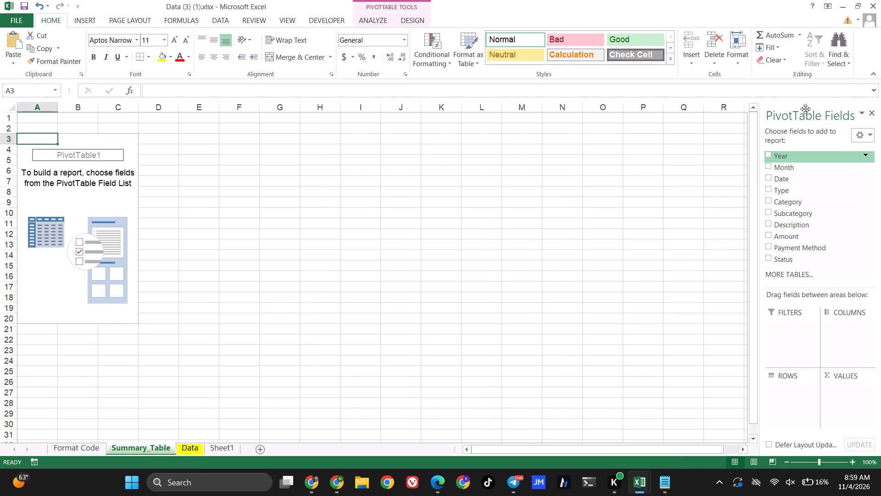
Undock the PivotTable Fields pane and enlarge it over the Summary_Table sheet, making room for the field list and the four areas.
drag(805, 109, 530, 169)
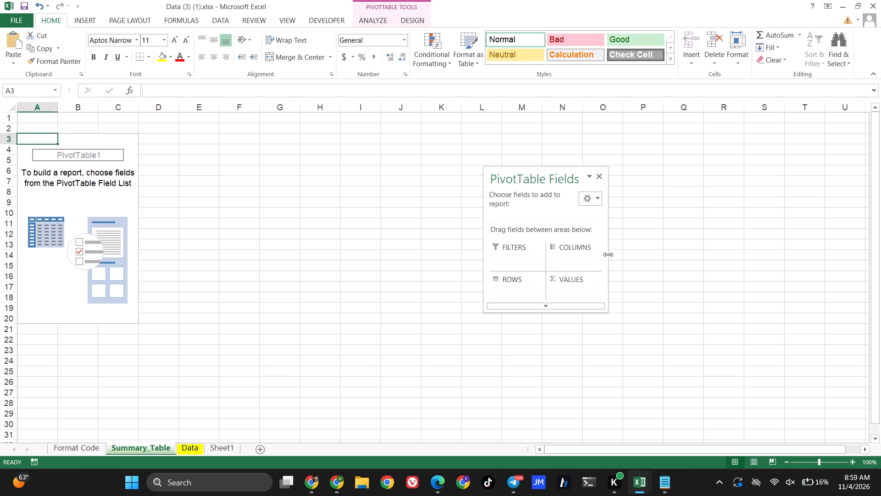
drag(608, 254, 695, 254)
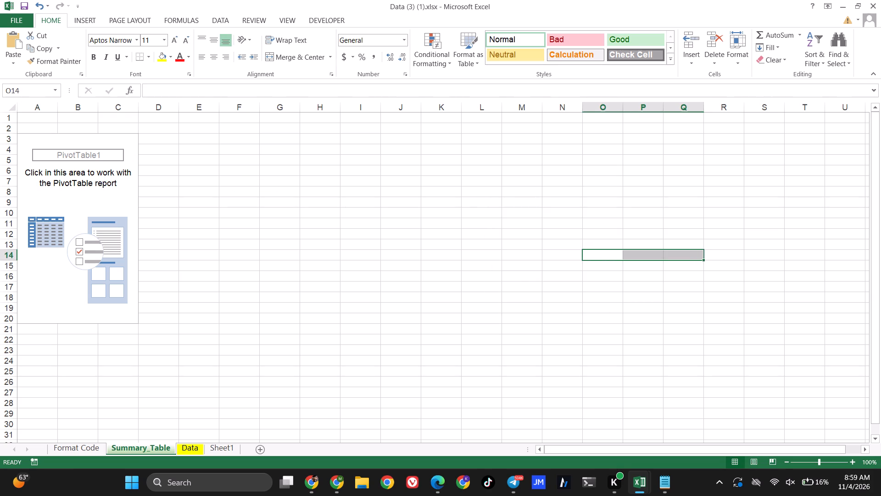
click(77, 284)
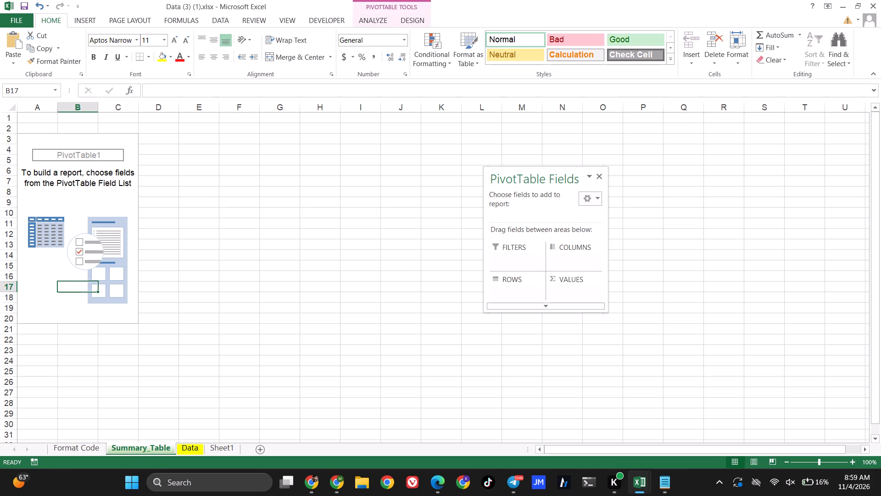
click(76, 190)
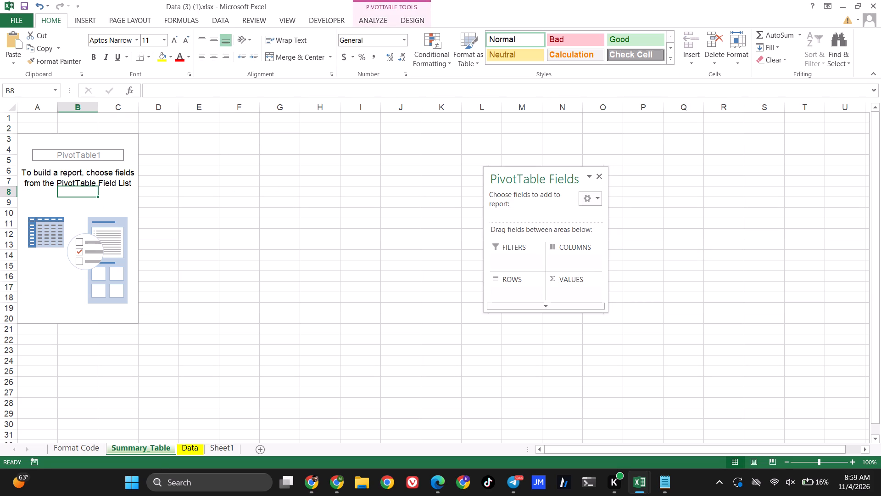
click(90, 157)
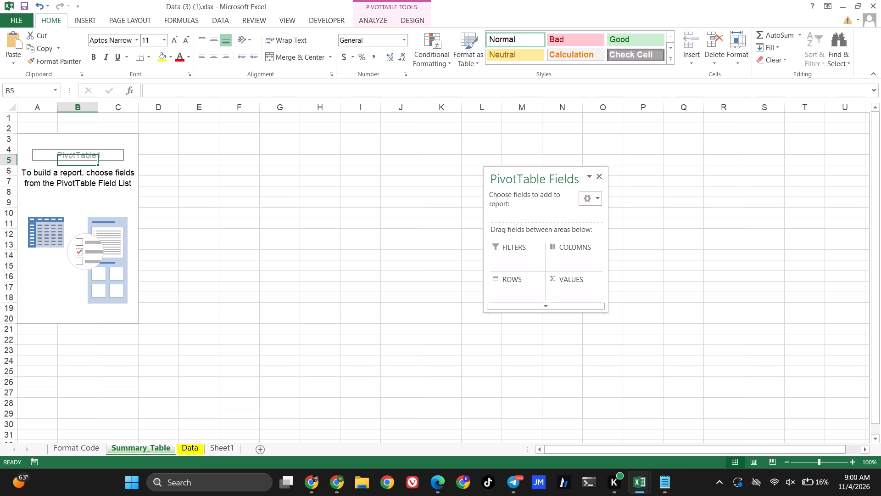
click(189, 444)
click(155, 451)
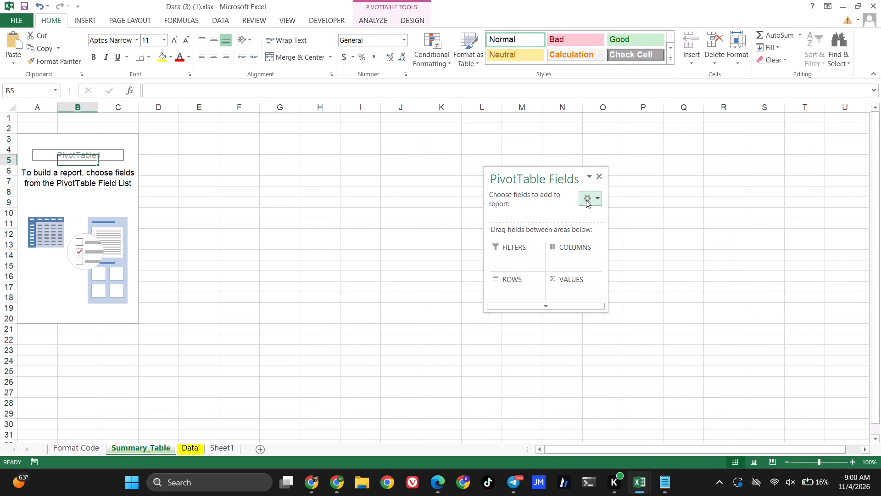
click(588, 178)
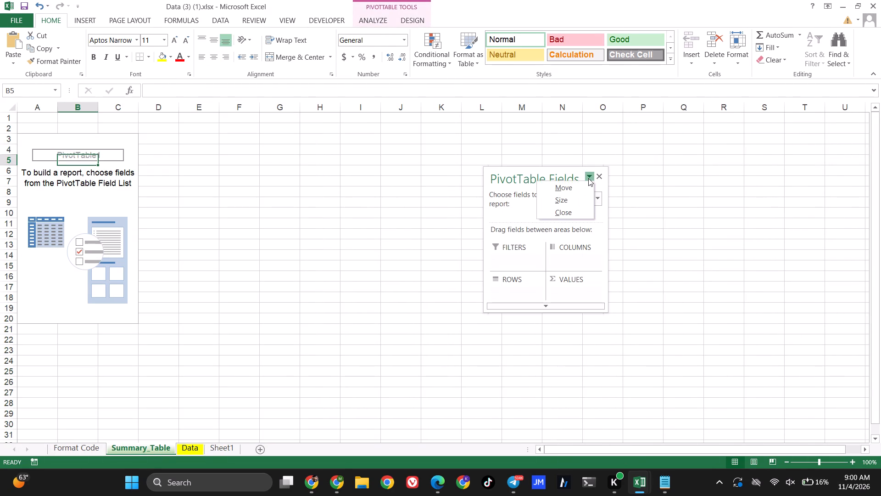
drag(608, 215, 880, 212)
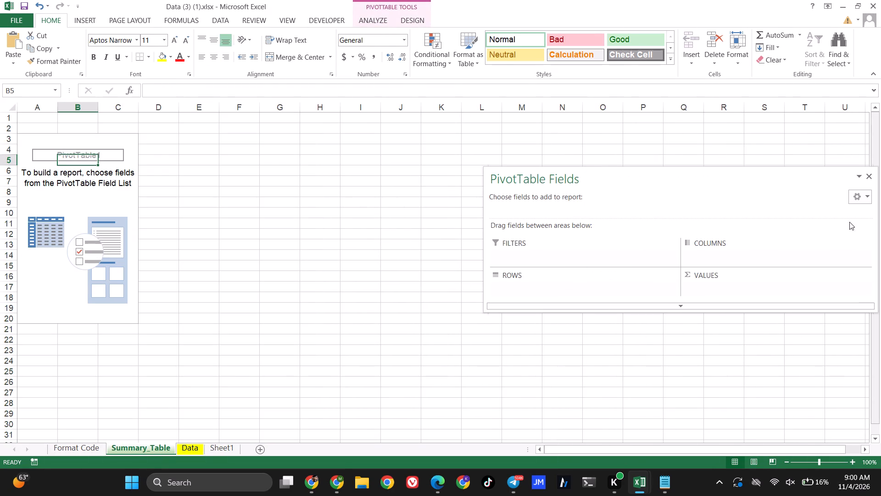
drag(680, 181, 455, 176)
drag(466, 163, 470, 118)
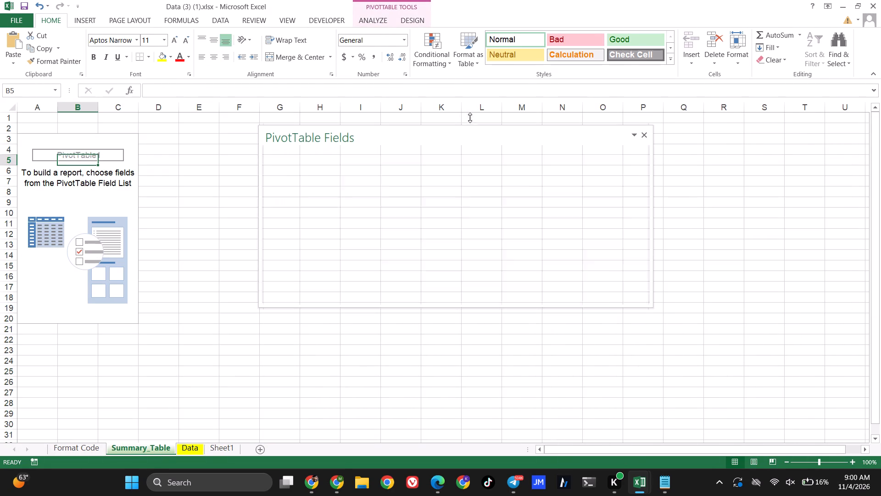
drag(470, 118, 471, 110)
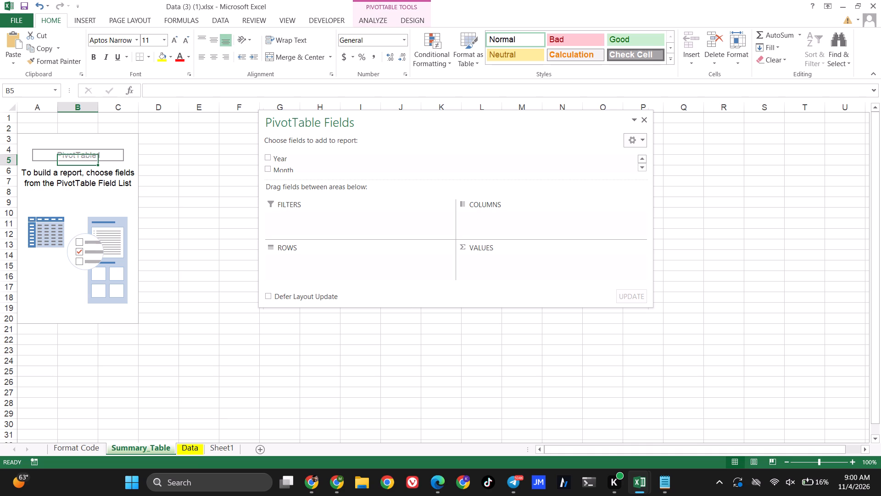
drag(411, 307, 413, 411)
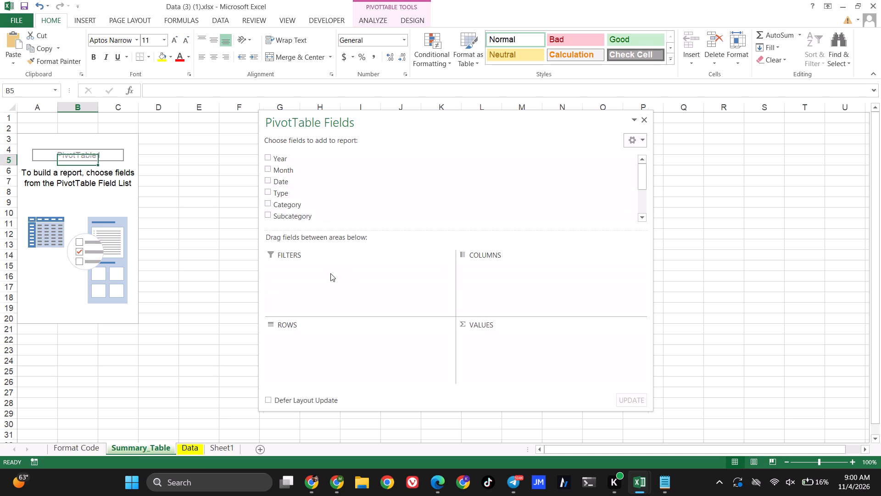
Add the Month field to the PivotTable's Rows area.
scroll(535, 186, up, 2)
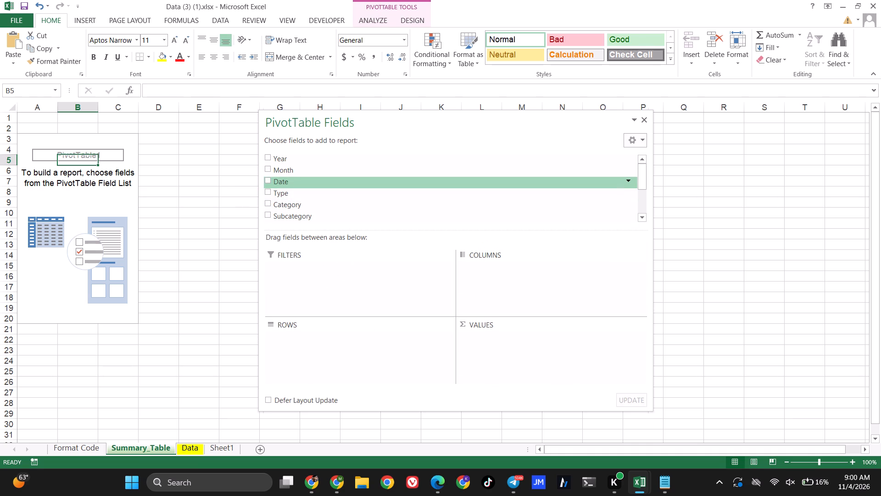
scroll(535, 186, up, 1)
drag(640, 174, 637, 182)
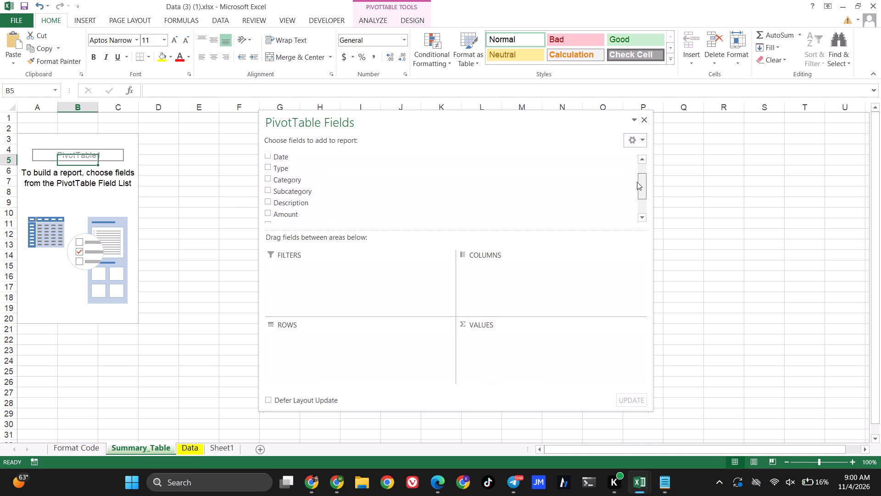
drag(637, 182, 635, 163)
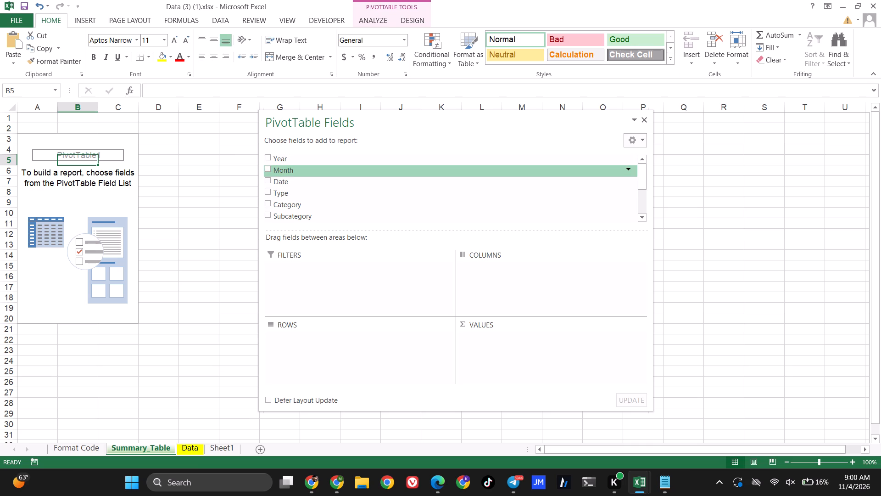
drag(356, 171, 362, 299)
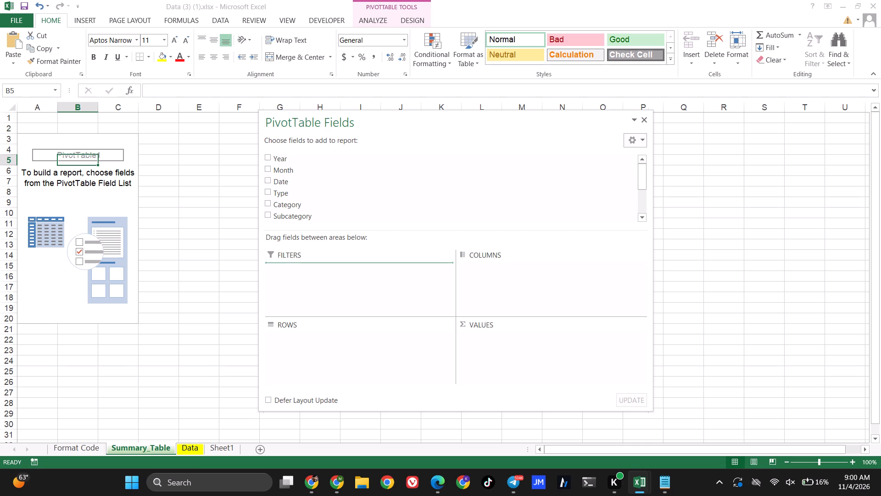
drag(362, 299, 335, 342)
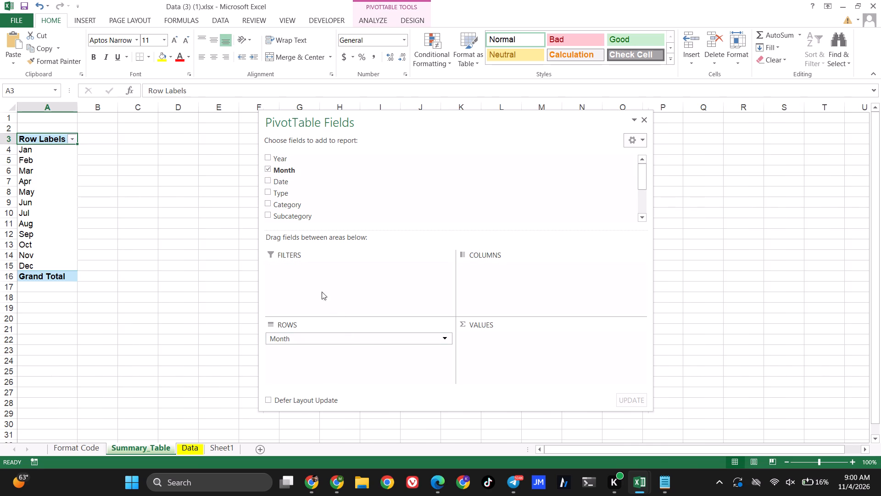
Add the Type field to the PivotTable's Columns area.
drag(324, 197, 443, 225)
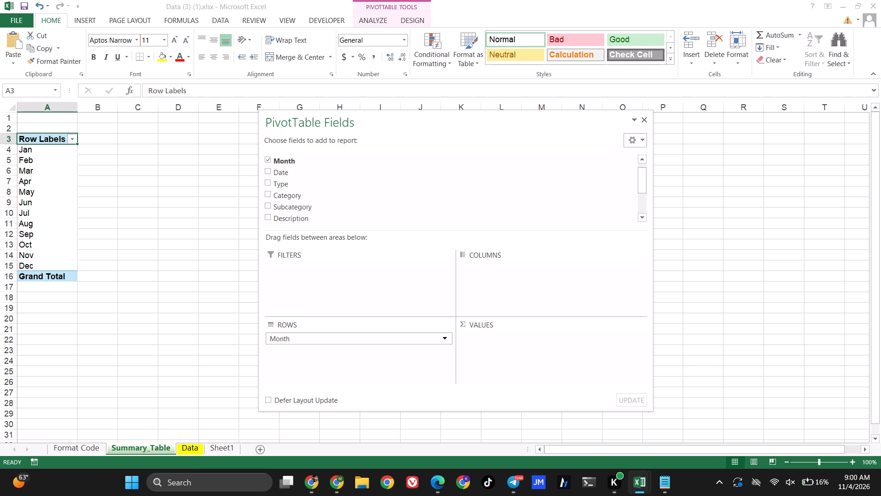
drag(443, 225, 486, 271)
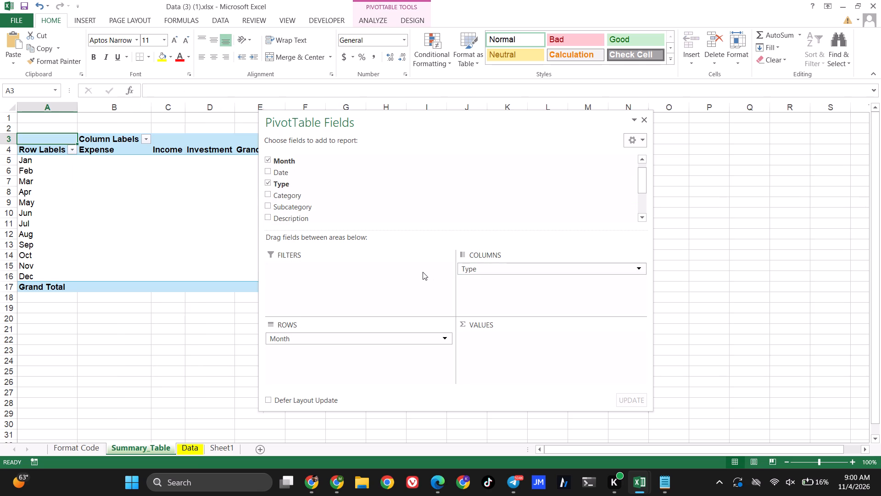
Add the Amount field to the PivotTable's Values area as Sum of Amount.
scroll(292, 193, down, 1)
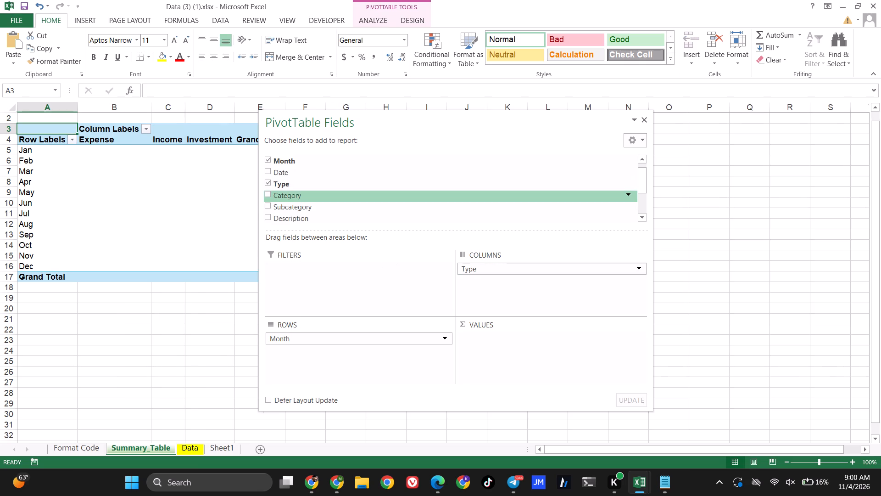
scroll(292, 193, down, 1)
scroll(292, 193, up, 3)
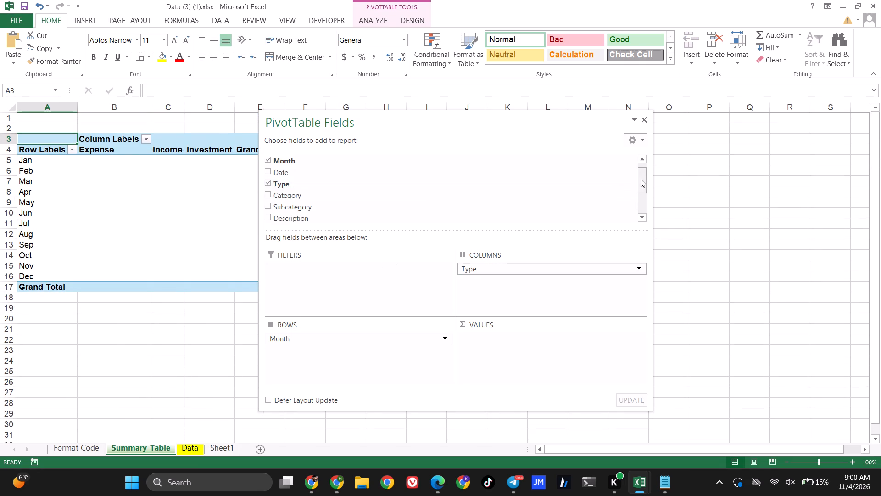
drag(641, 181, 644, 204)
drag(393, 180, 399, 223)
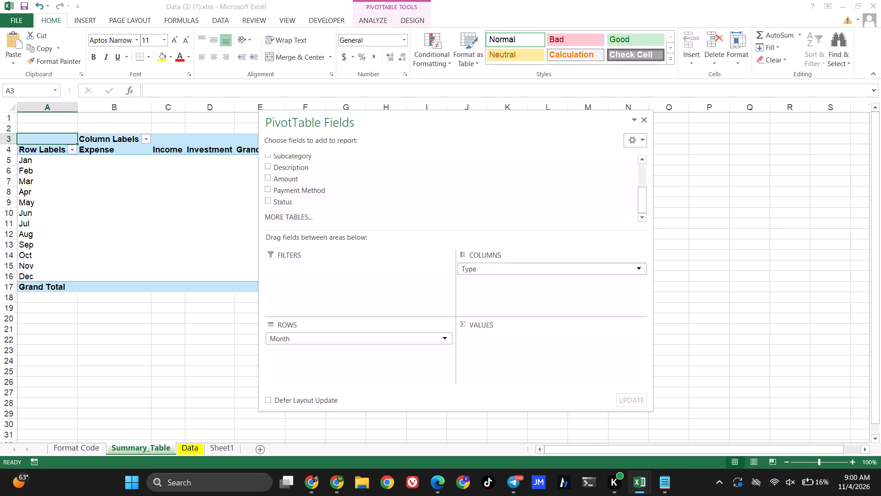
drag(399, 223, 483, 334)
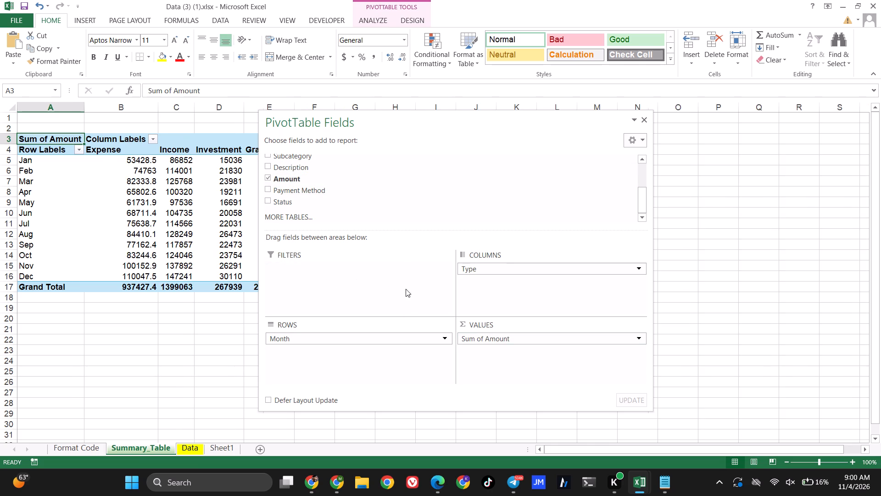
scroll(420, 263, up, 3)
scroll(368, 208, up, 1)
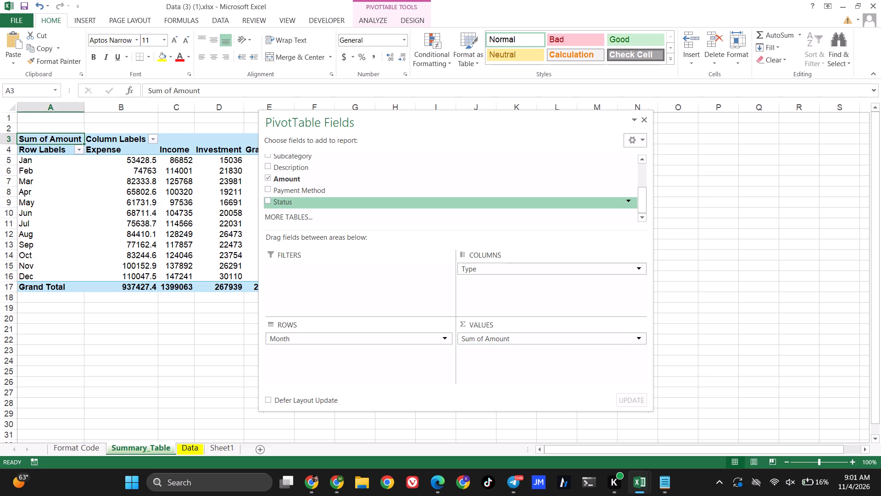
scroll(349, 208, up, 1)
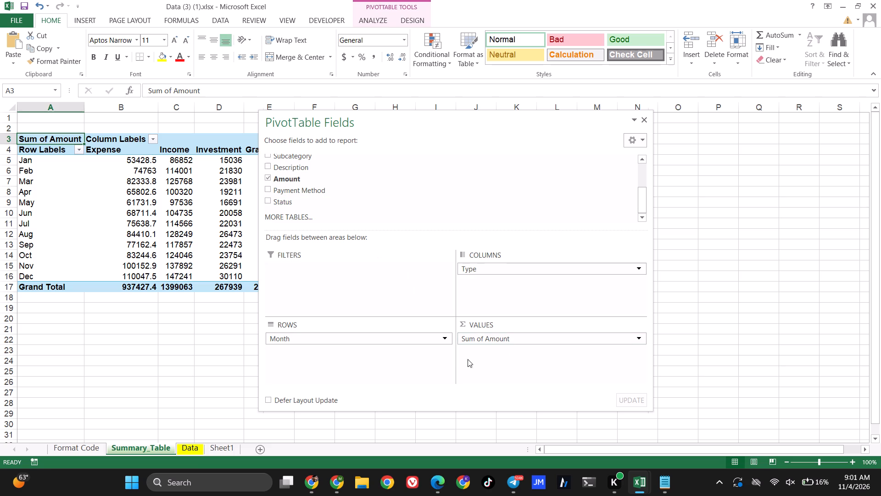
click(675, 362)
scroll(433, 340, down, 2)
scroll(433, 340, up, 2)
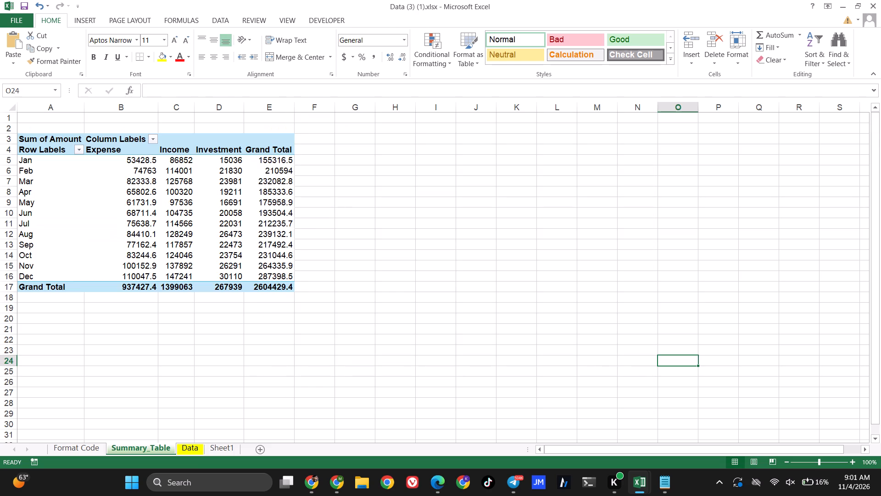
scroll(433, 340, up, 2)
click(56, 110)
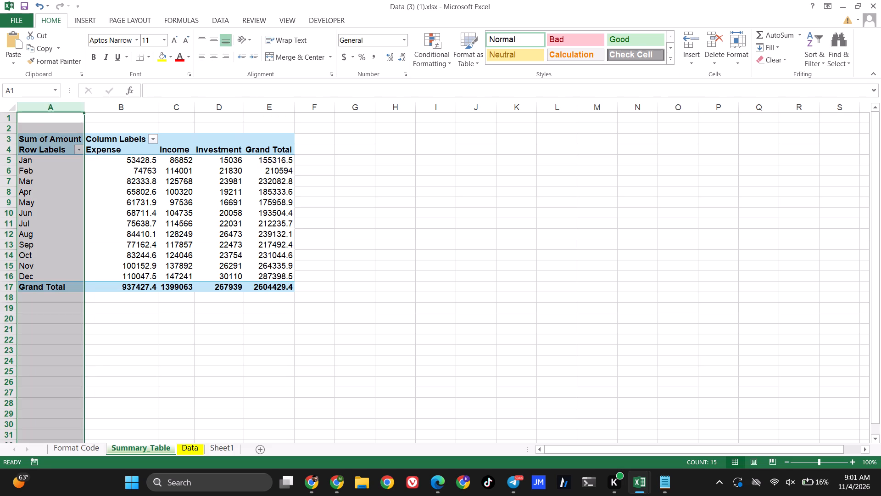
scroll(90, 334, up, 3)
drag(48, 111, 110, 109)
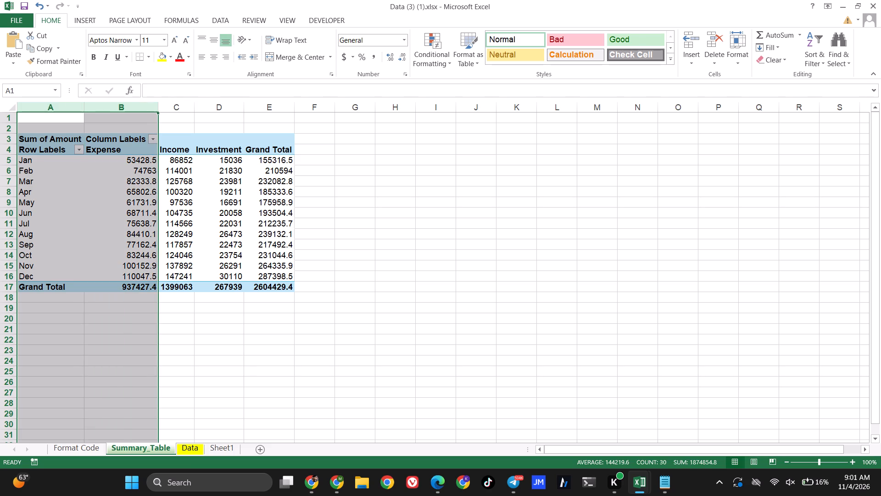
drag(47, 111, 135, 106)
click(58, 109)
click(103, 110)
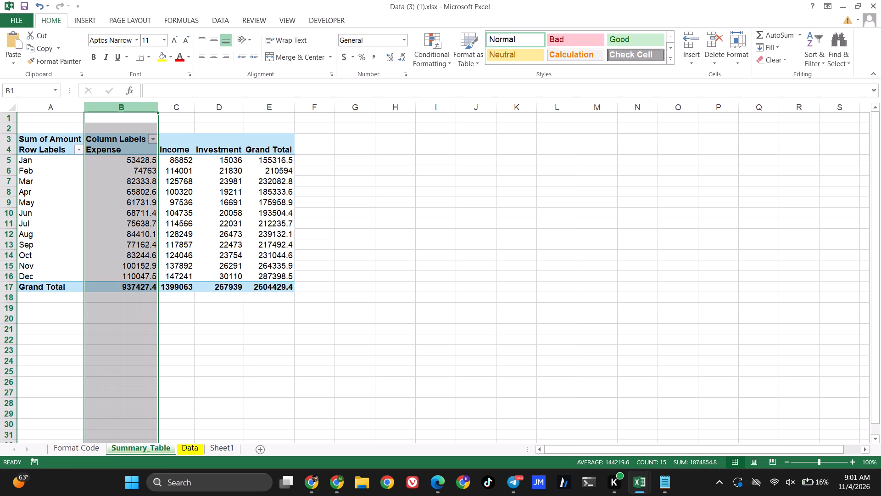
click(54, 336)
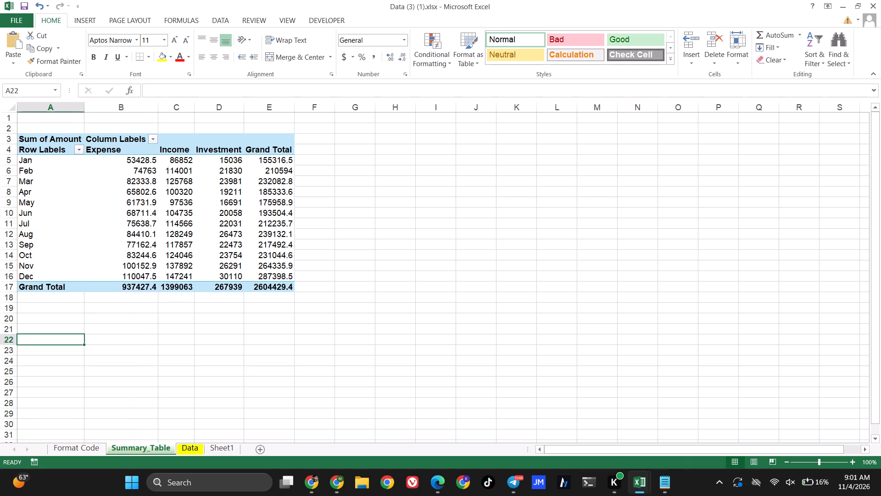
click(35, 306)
Insert four blank columns before column A on the Summary_Table sheet, shifting the PivotTable to start in column E.
right_click(25, 110)
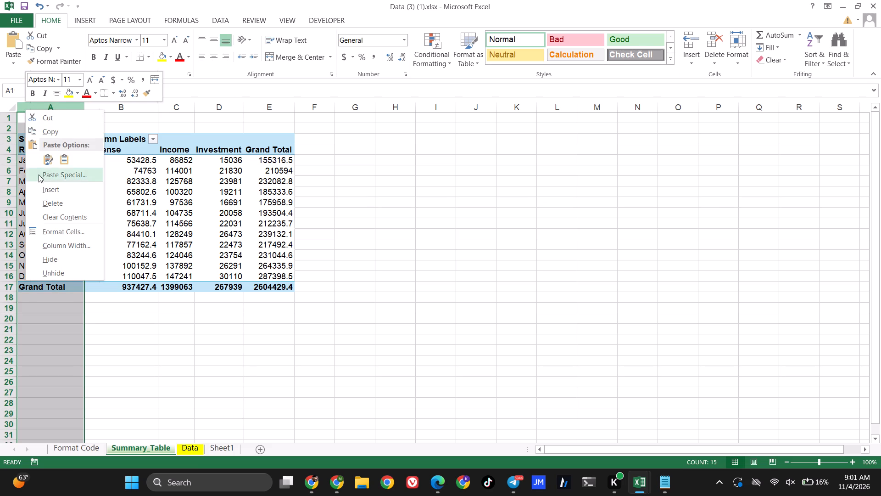
double_click(44, 187)
right_click(48, 107)
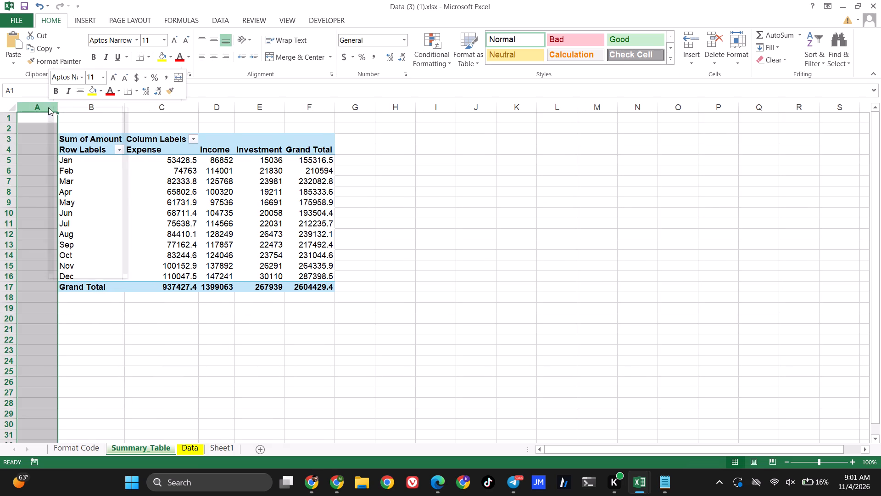
click(68, 185)
right_click(49, 109)
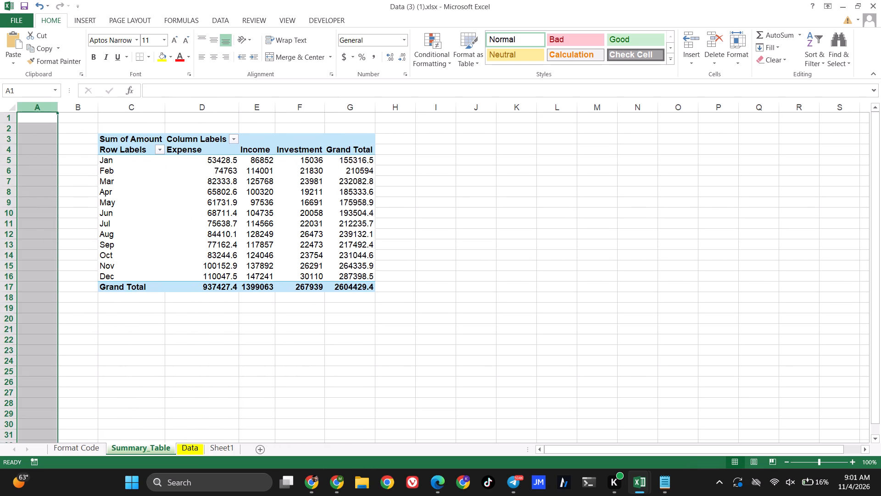
click(69, 190)
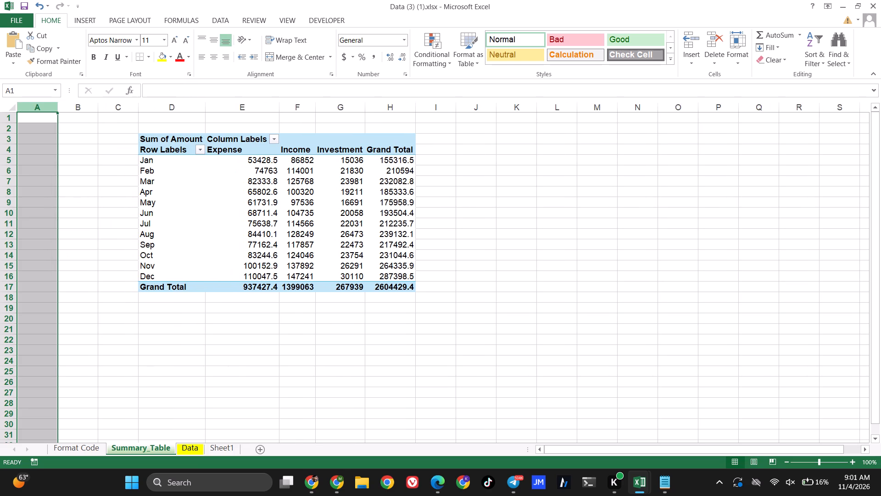
right_click(30, 109)
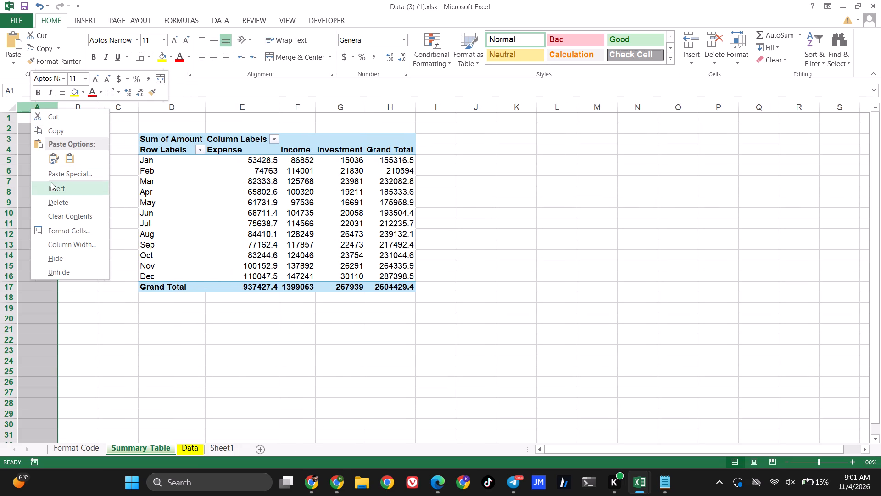
click(51, 186)
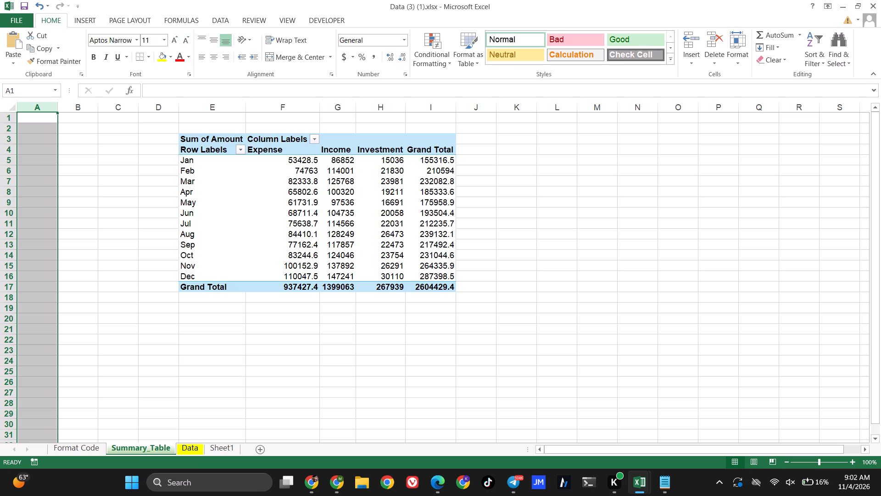
Close the PivotTable Fields pane that covers the Summary_Table sheet.
click(273, 149)
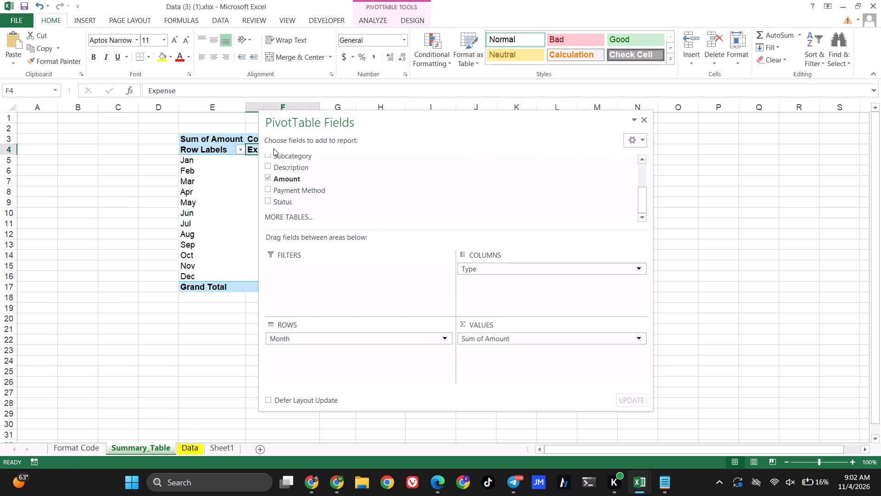
click(642, 119)
Open the Custom number format settings for the PivotTable values in F5:I17, including the grand totals.
drag(296, 158, 351, 199)
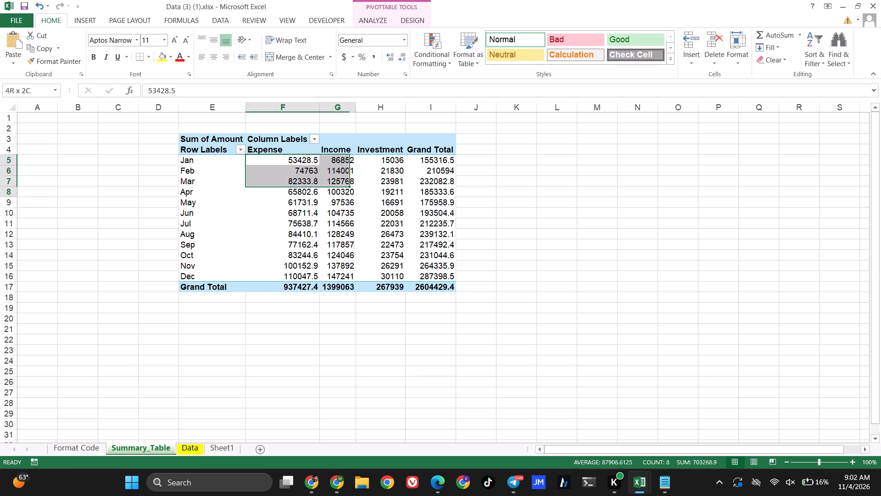
drag(351, 199, 429, 285)
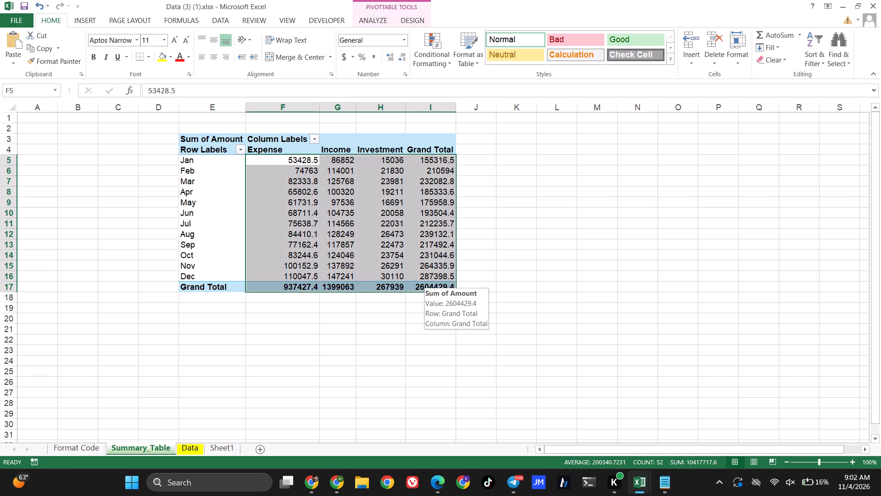
key(ctrl+1)
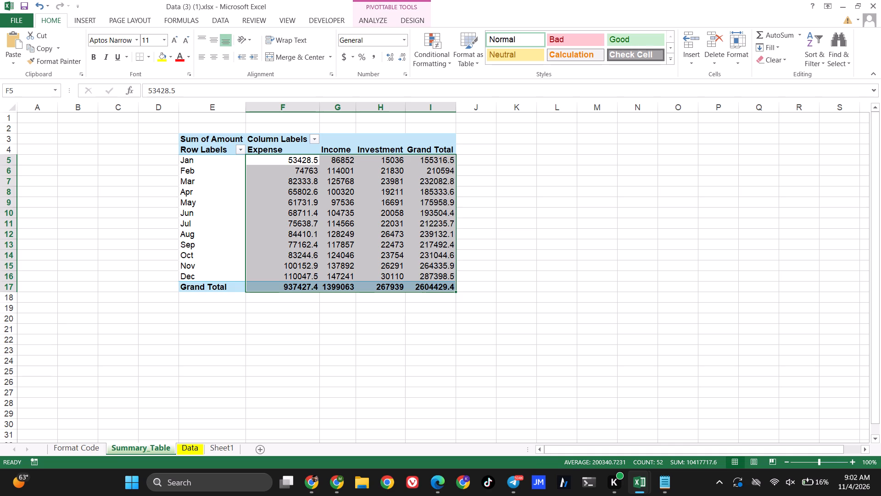
key(ctrl+1)
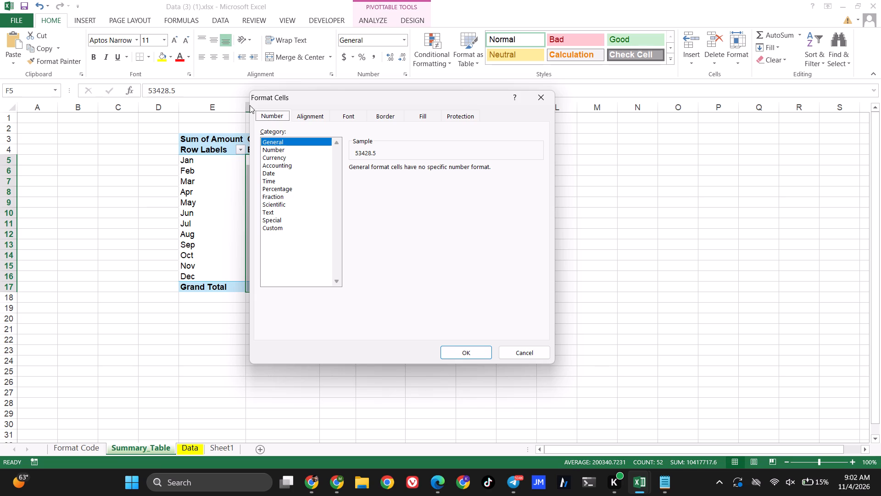
click(284, 224)
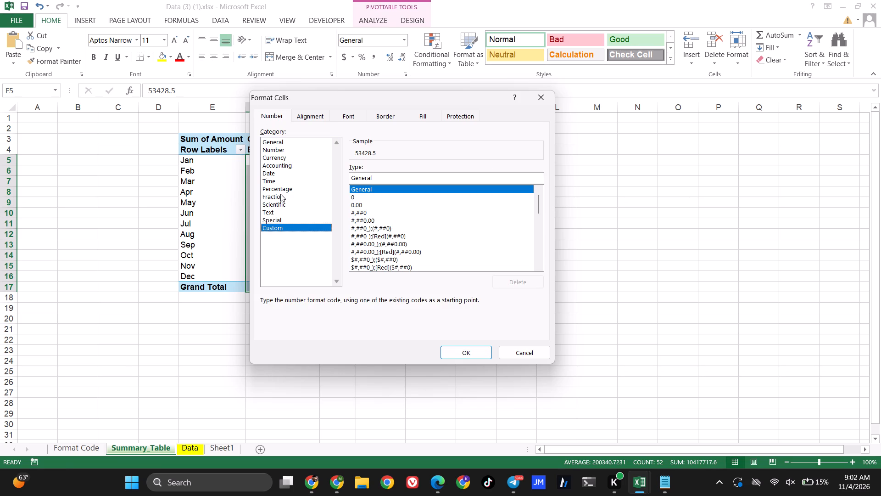
scroll(377, 183, up, 2)
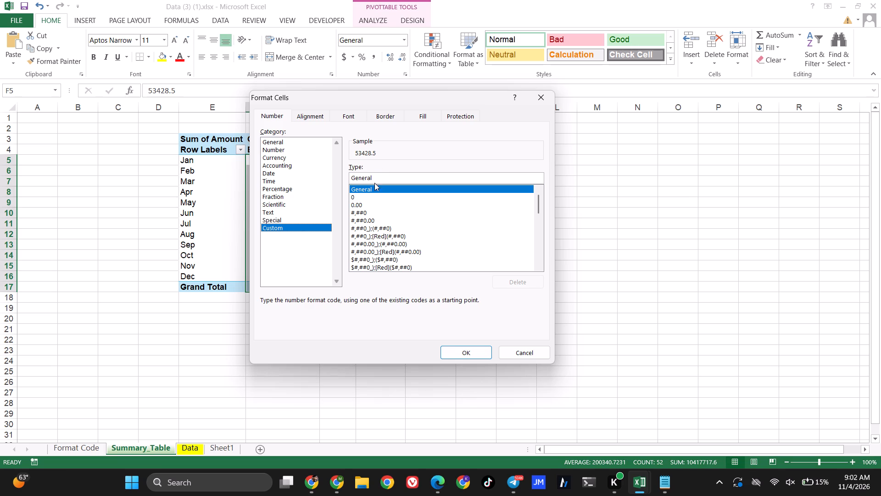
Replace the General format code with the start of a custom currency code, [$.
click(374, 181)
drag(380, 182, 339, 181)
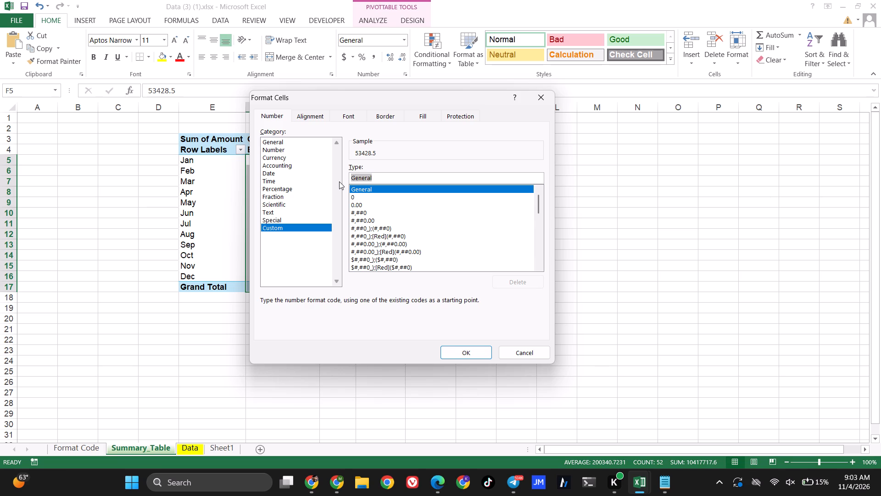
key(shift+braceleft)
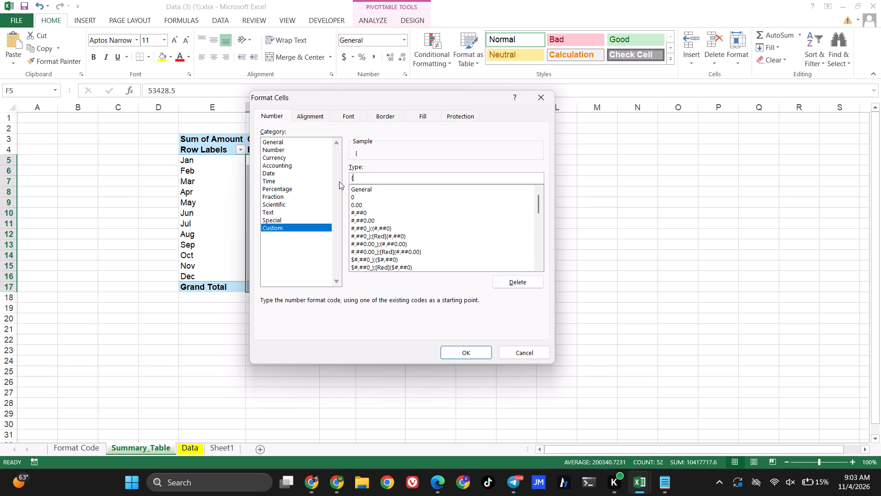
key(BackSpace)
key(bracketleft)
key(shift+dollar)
Load the existing custom accounting format with the [$₹-4009] rupee code and copy the ₹ symbol from it.
scroll(368, 232, down, 4)
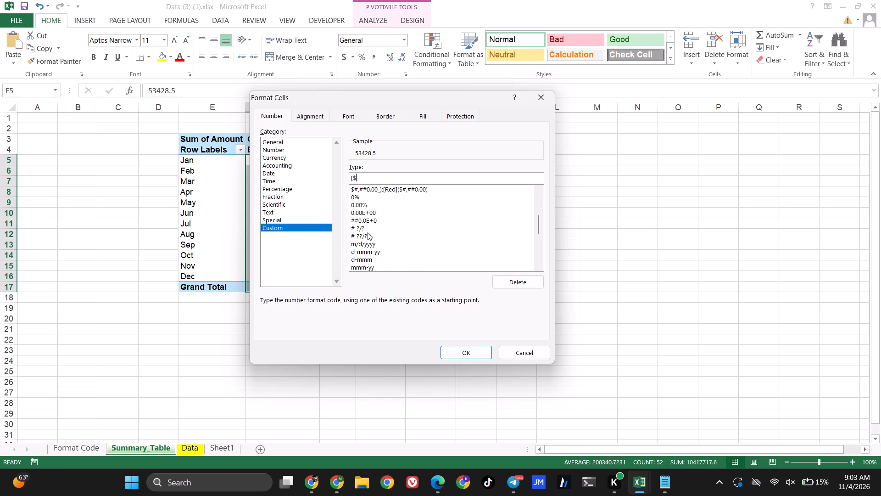
scroll(368, 232, down, 7)
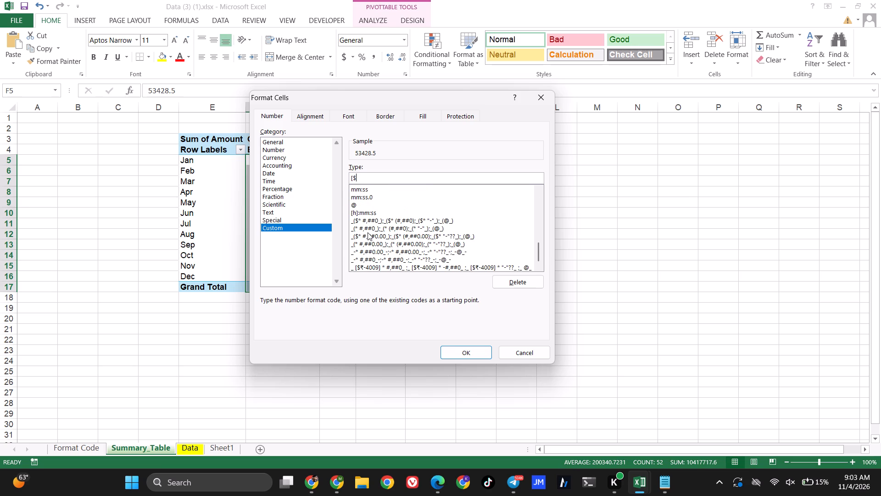
scroll(368, 232, down, 2)
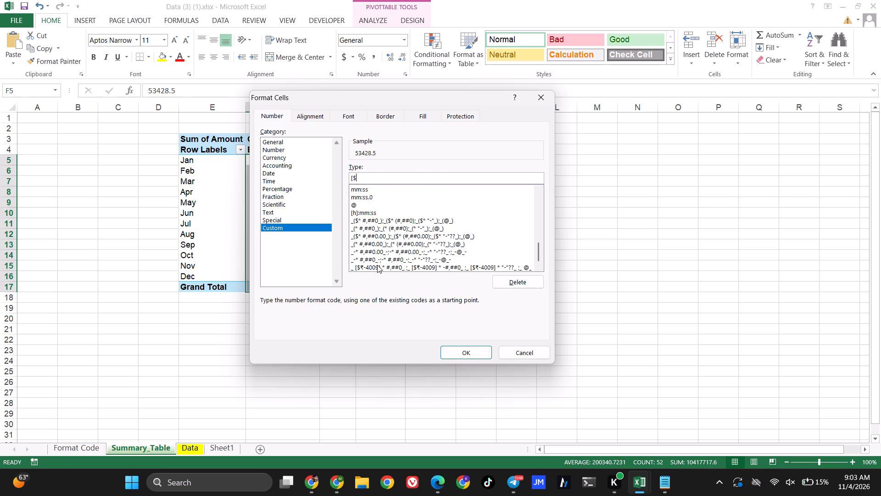
click(377, 265)
drag(364, 178, 362, 177)
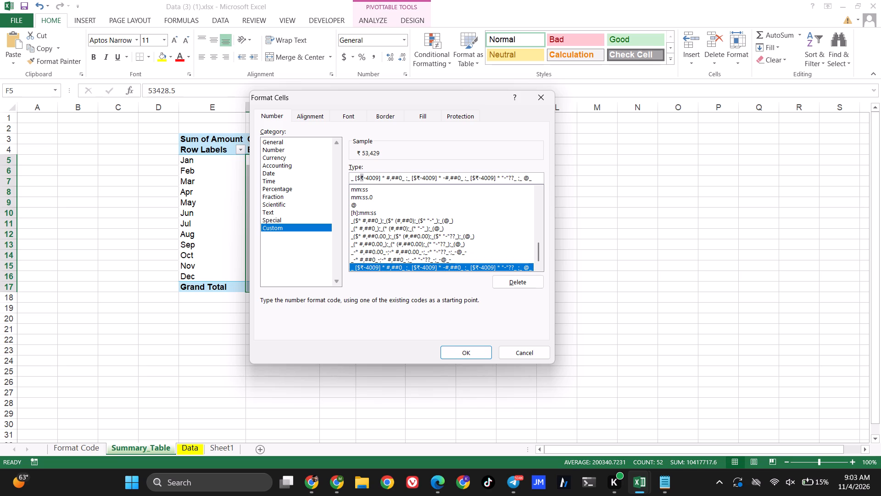
drag(362, 177, 360, 176)
right_click(361, 176)
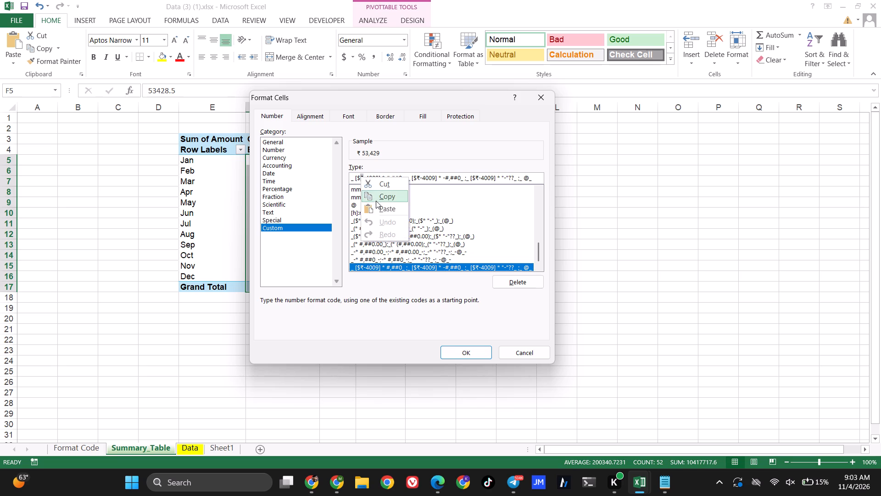
click(377, 197)
Clear the loaded [$₹-4009] accounting code so the custom number format code is empty.
click(527, 179)
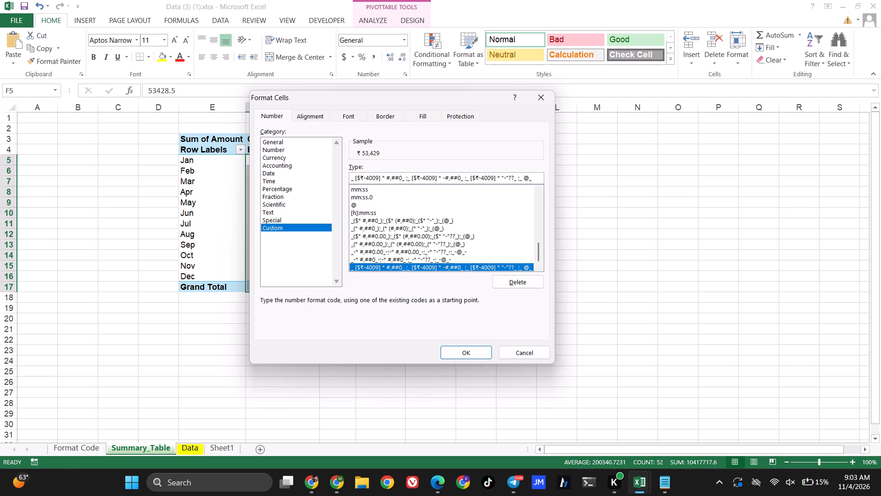
key(ctrl+a)
click(528, 179)
click(512, 180)
key(ctrl+a)
drag(535, 176, 313, 170)
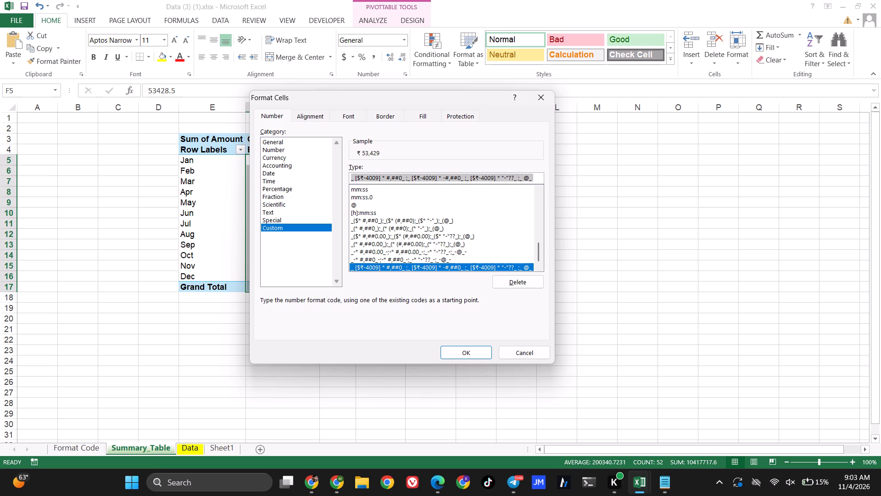
drag(313, 170, 313, 170)
key(BackSpace)
drag(368, 180, 335, 179)
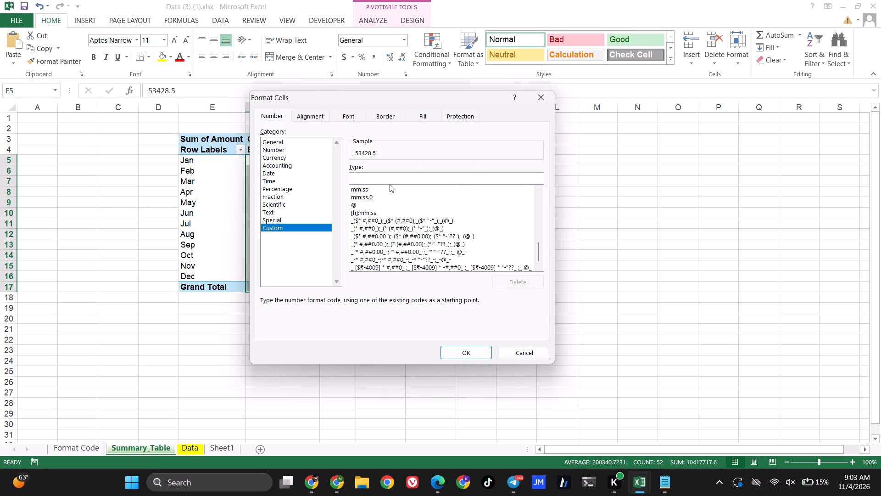
click(391, 174)
key(BackSpace)
key(BackSpace)
key(BackSpace)
Enter the positive-number section of the custom format code as [$₹-en-IN]#,##0; using the copied ₹ symbol.
key(bracketleft)
key(shift+dollar)
key(ctrl+v)
key(minus)
text(en)
key(minus)
text(IN)
key(bracketright)
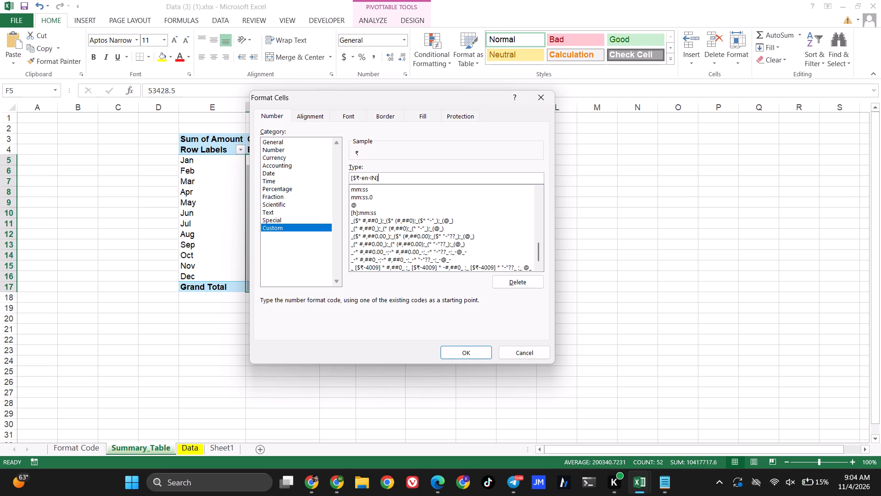
key(shift+numbersign)
key(comma)
key(shift+numbersign)
key(shift+numbersign)
key(0)
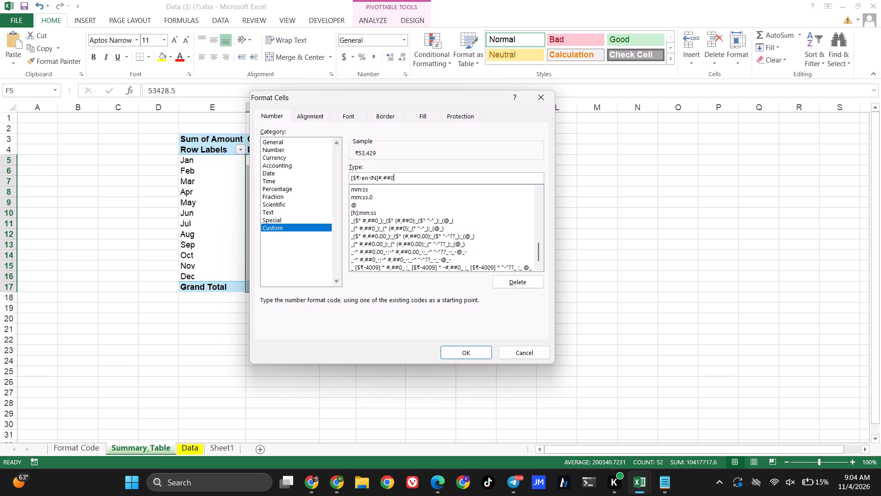
key(shift+colon)
key(BackSpace)
key(semicolon)
Add the negative-number section [$₹-en-IN] -#,##0; to the custom format code, with a space before the minus sign.
key(bracketleft)
key(shift+dollar)
key(ctrl+v)
text(-en)
key(minus)
key(i)
key(n)
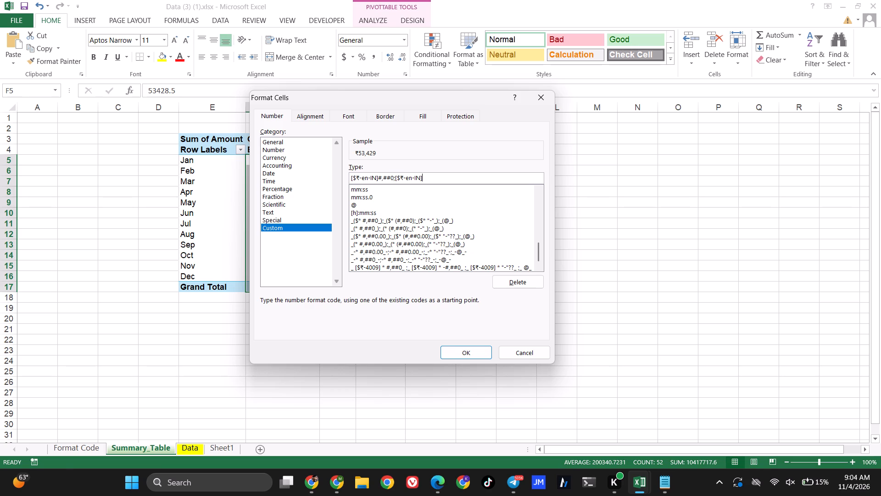
key(space)
text(-)
key(shift+numbersign)
text(,#)
key(shift+numbersign)
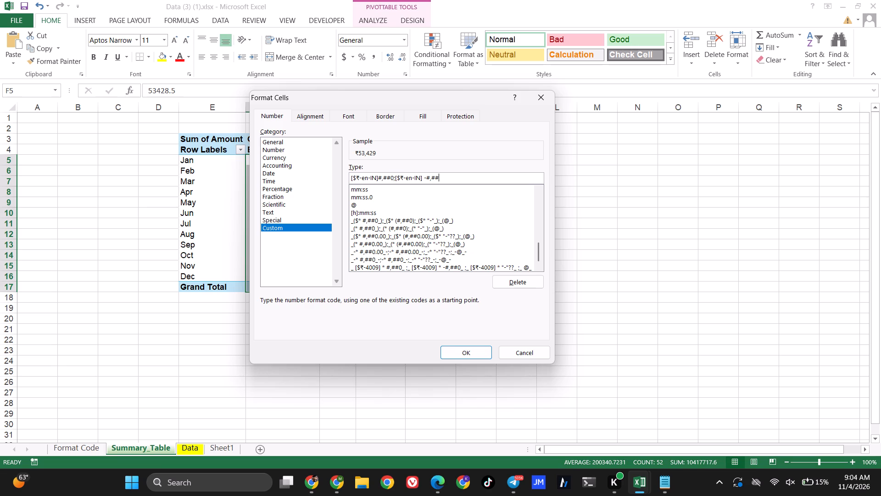
key(0)
key(semicolon)
Complete the custom format code with zero section [$₹-en-IN]"-"; and text section @, and apply it to the pivot values.
key(bracketleft)
key(shift+dollar)
key(ctrl+v)
text(-en)
key(minus)
key(bracketright)
key(shift+quotedbl)
key(minus)
key(shift+quotedbl)
key(semicolon)
key(shift+at)
click(457, 349)
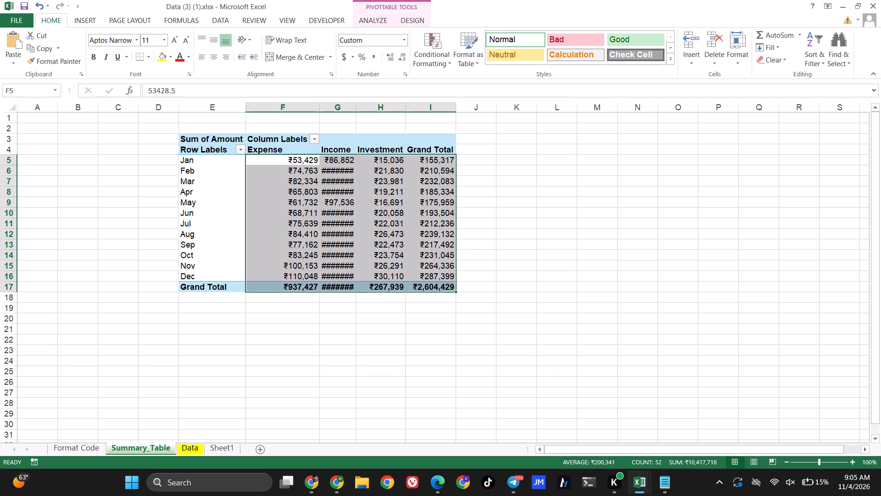
Widen the Income column G so that its rupee amounts fit.
drag(355, 108, 355, 108)
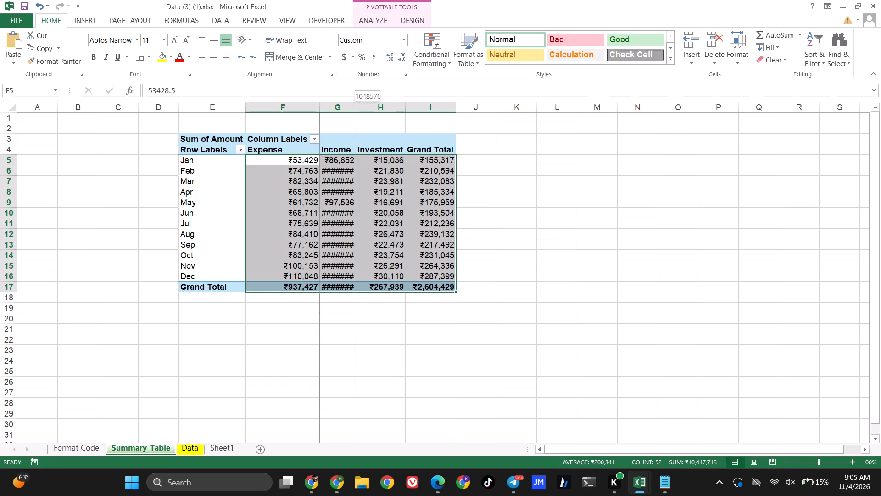
drag(355, 108, 372, 109)
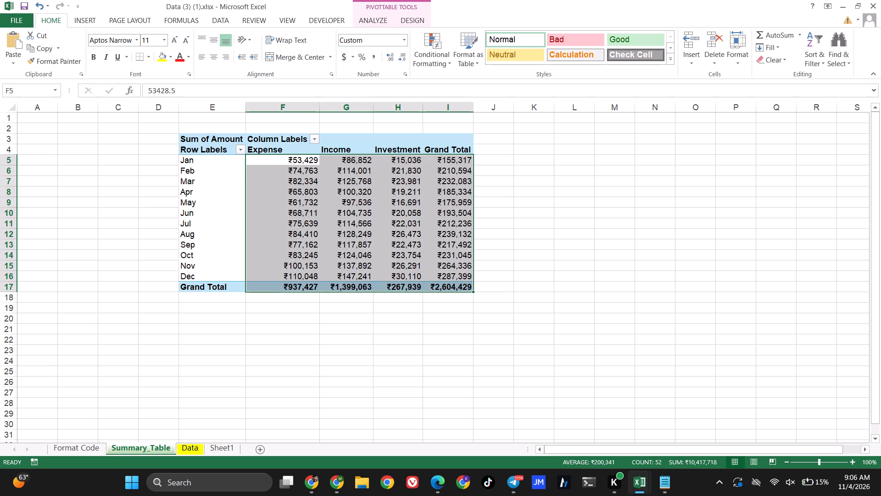
Apply the light green PivotTable style with green header and total rows to the pivot table.
click(418, 19)
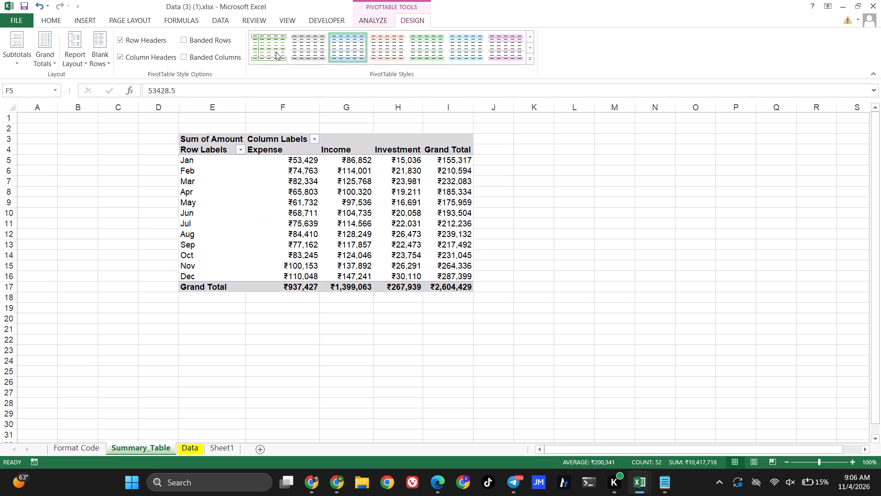
click(429, 49)
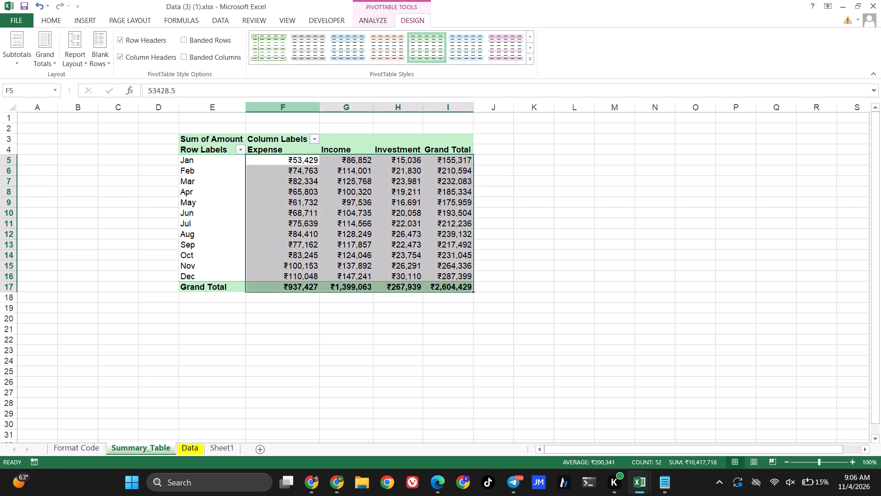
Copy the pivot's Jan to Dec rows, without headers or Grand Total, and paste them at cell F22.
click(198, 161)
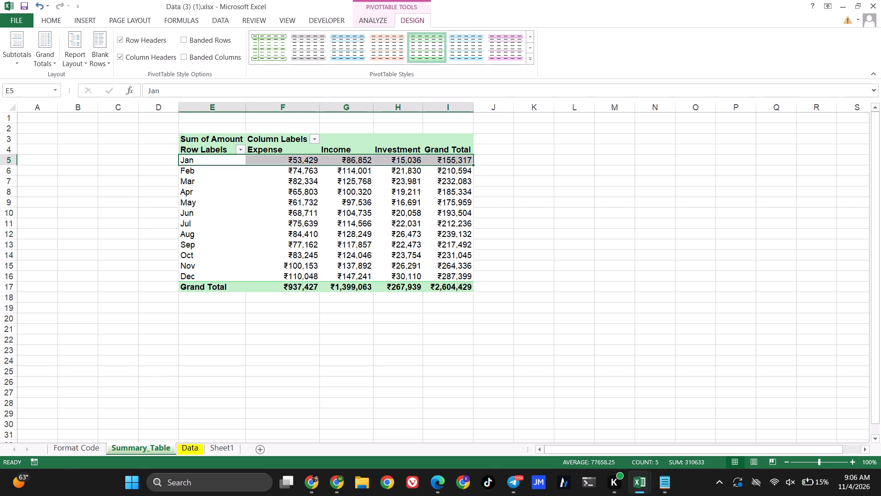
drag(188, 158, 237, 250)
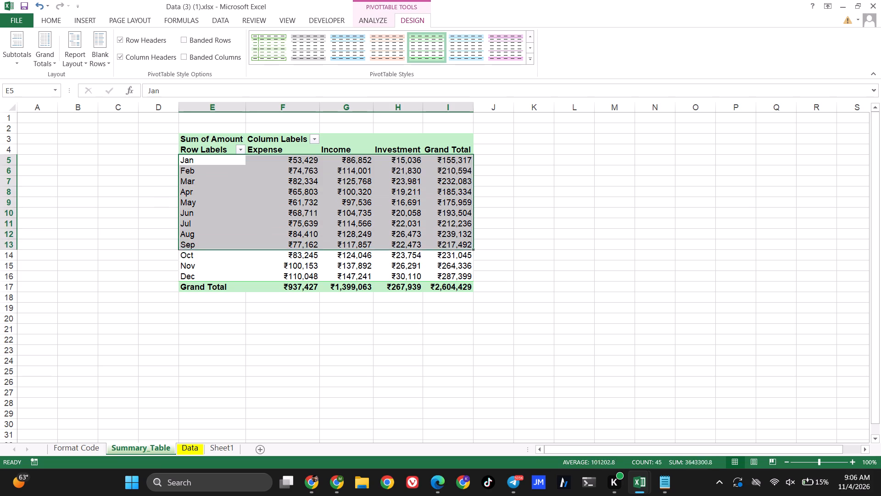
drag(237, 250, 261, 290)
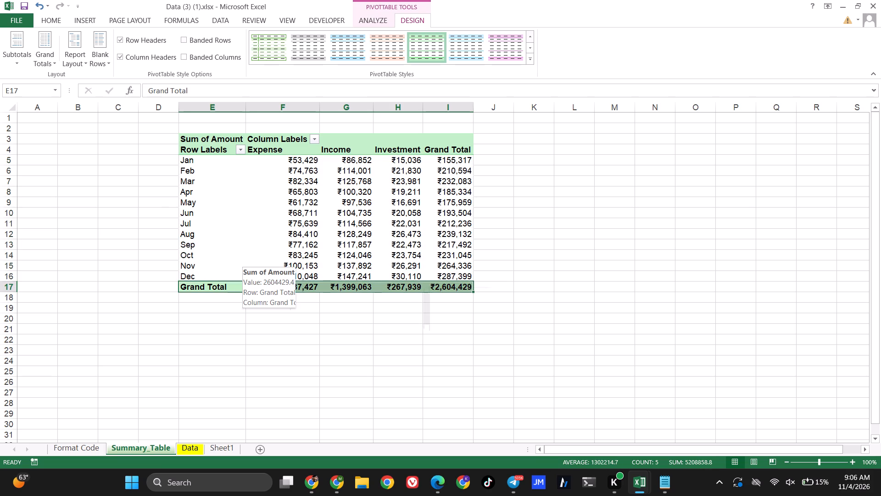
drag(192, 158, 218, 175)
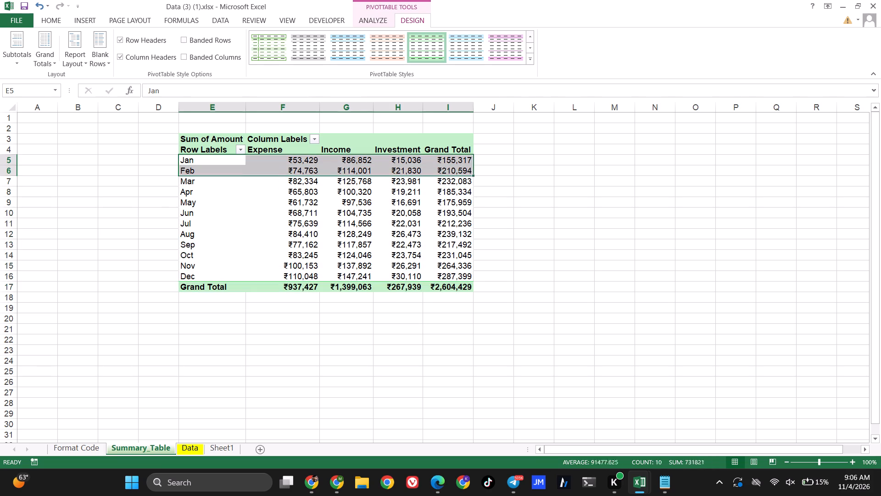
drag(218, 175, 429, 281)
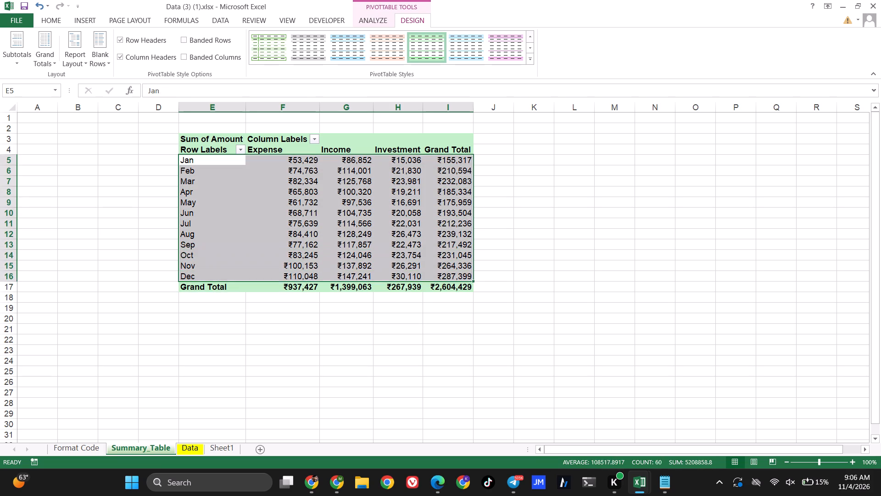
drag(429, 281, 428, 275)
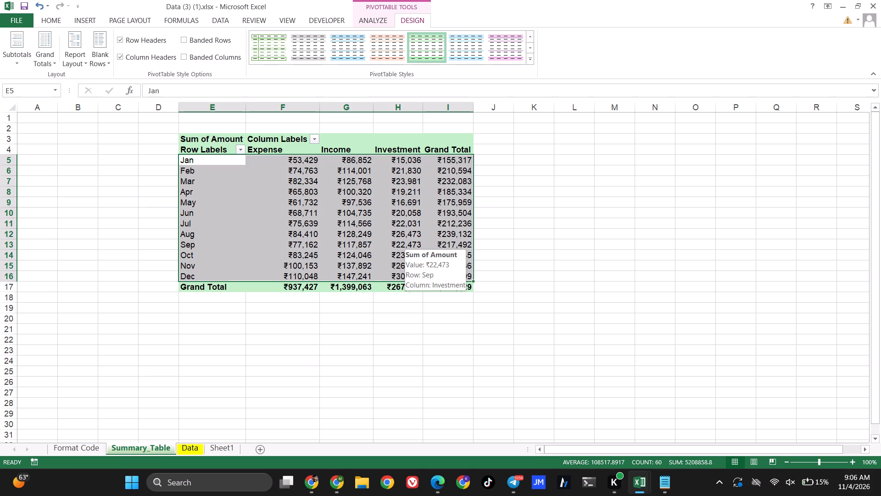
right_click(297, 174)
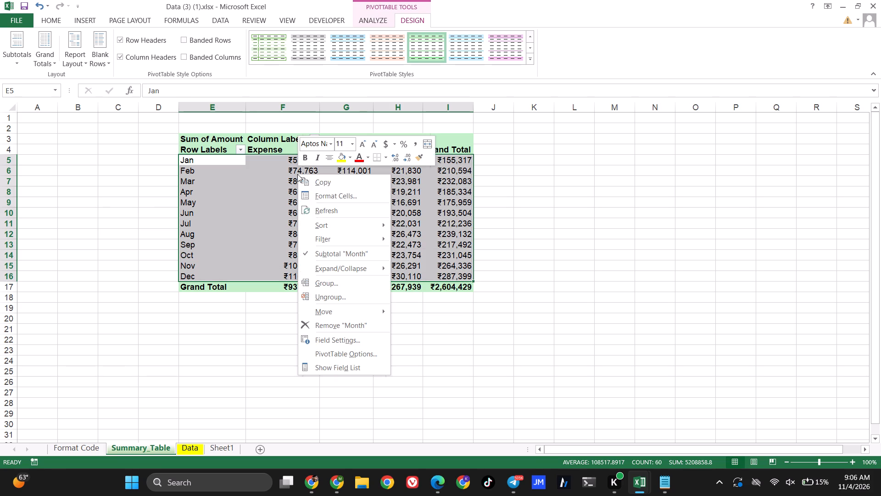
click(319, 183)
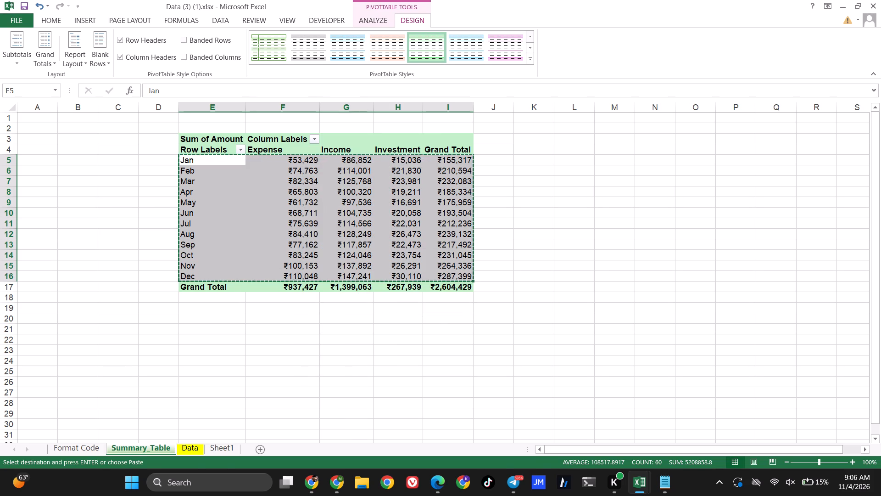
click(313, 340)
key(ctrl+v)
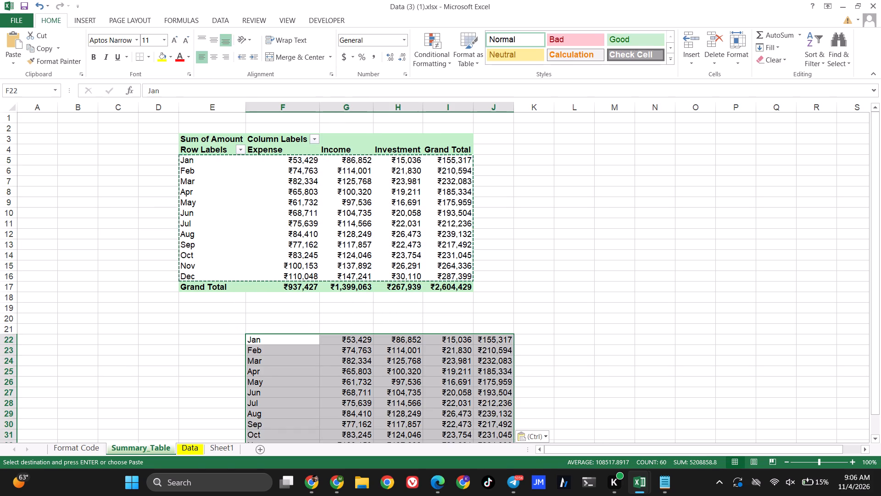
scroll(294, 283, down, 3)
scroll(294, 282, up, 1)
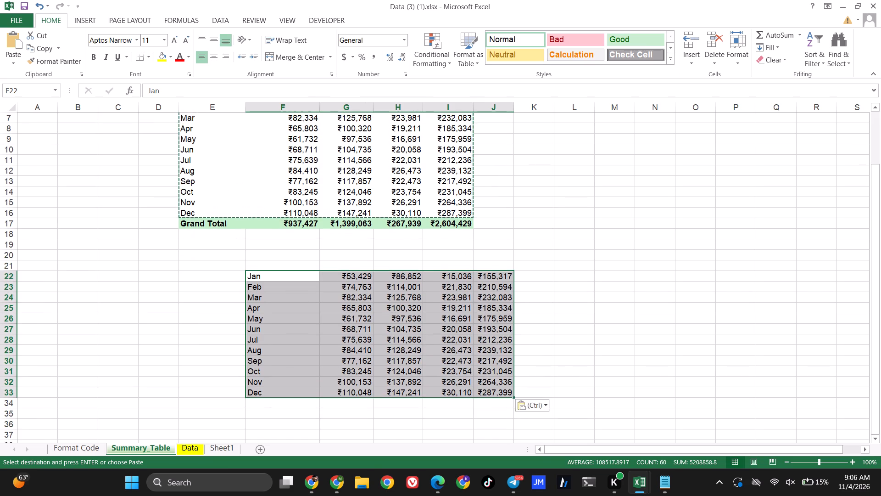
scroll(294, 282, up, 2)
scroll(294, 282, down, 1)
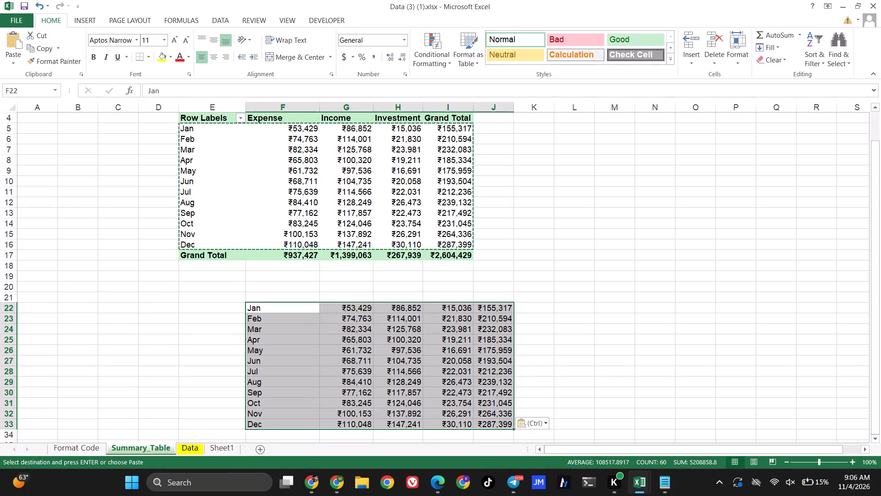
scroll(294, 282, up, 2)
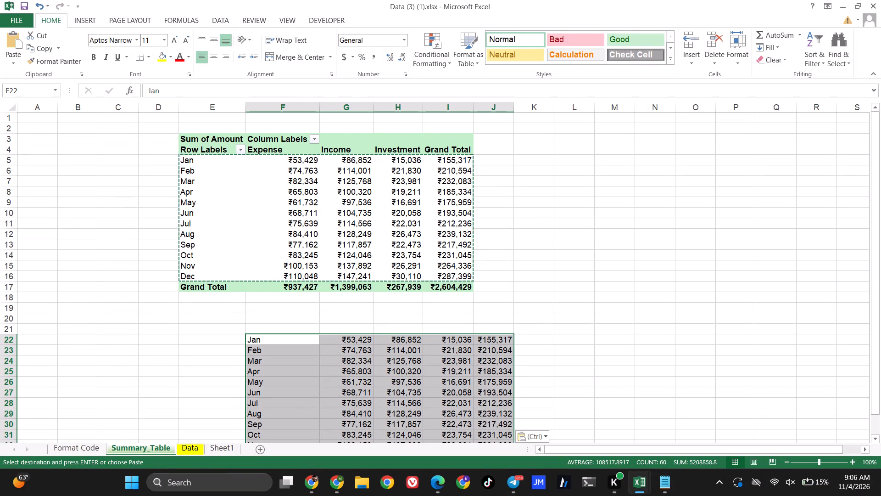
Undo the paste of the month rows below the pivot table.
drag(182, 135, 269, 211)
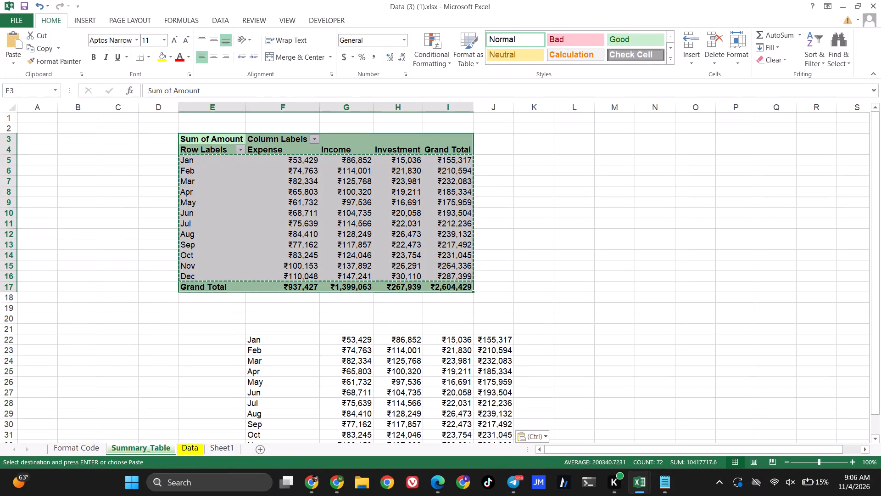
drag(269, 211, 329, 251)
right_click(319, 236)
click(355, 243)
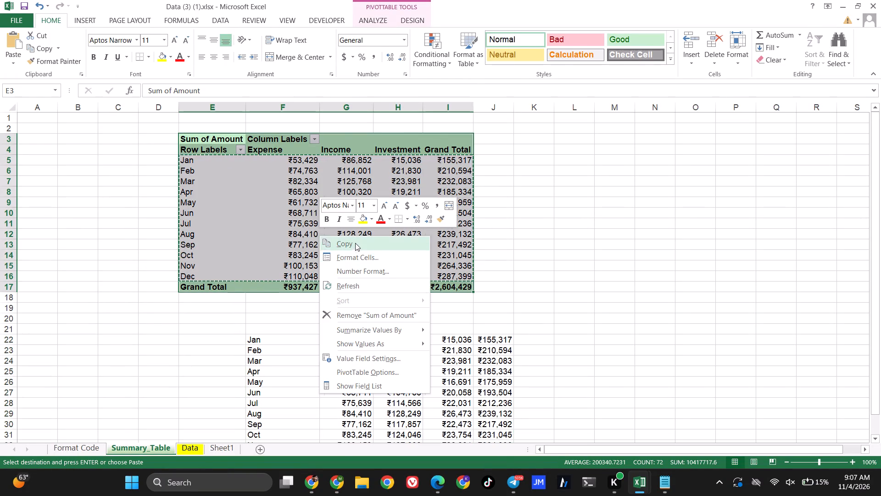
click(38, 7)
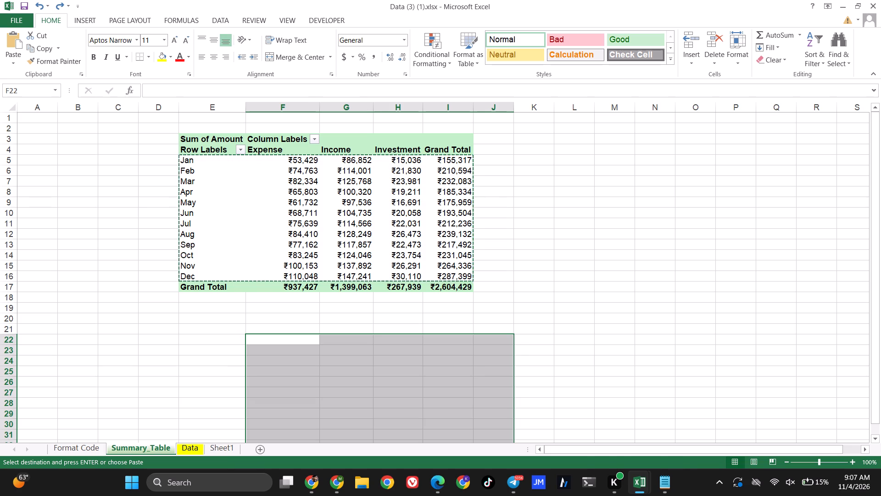
Copy the entire PivotTable, including its headers and Grand Total row, and paste it at cell F21.
drag(190, 134, 268, 218)
right_click(264, 209)
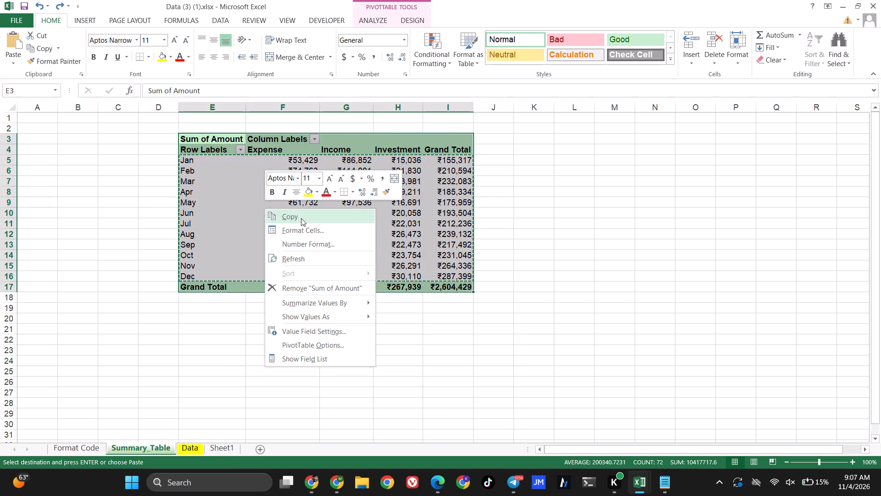
click(301, 218)
click(300, 329)
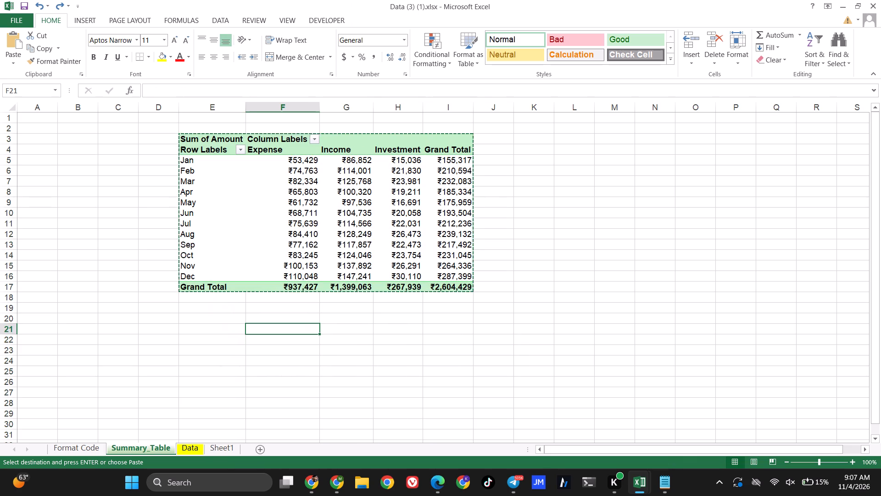
key(ctrl+v)
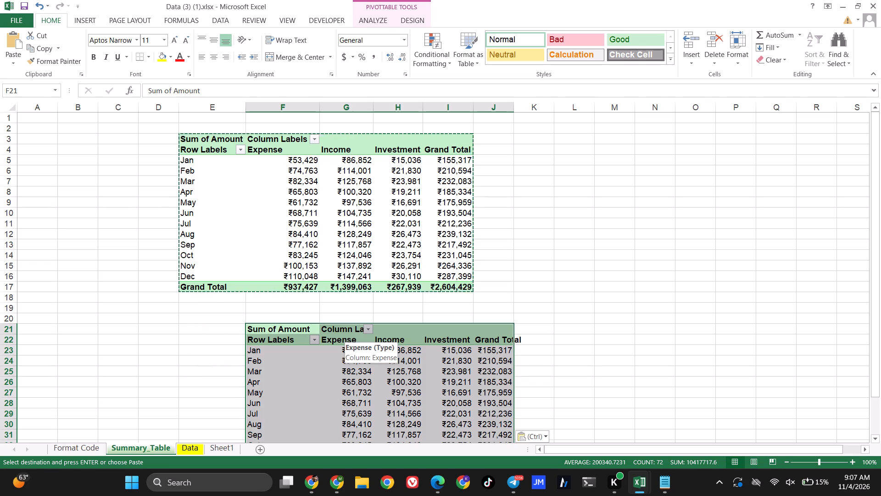
scroll(349, 339, down, 3)
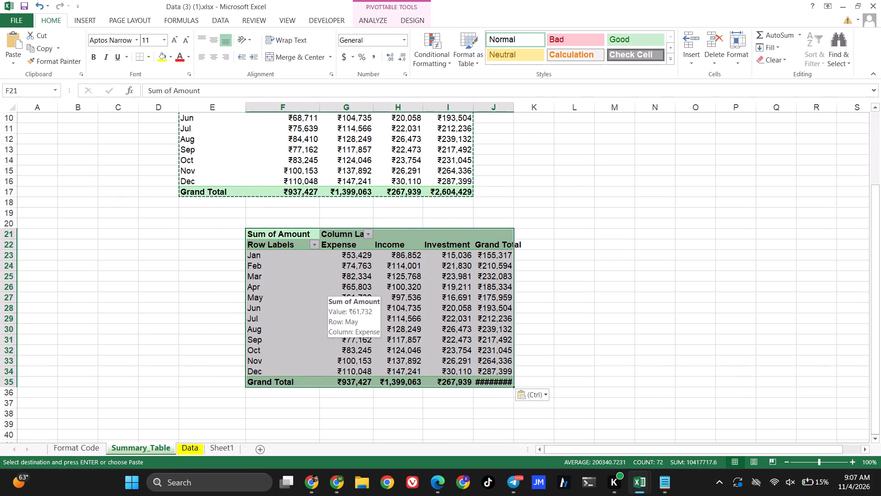
Drill into the lower PivotTable's Jan Expense value to extract its source records to a new sheet, and return to Summary_Table.
click(356, 256)
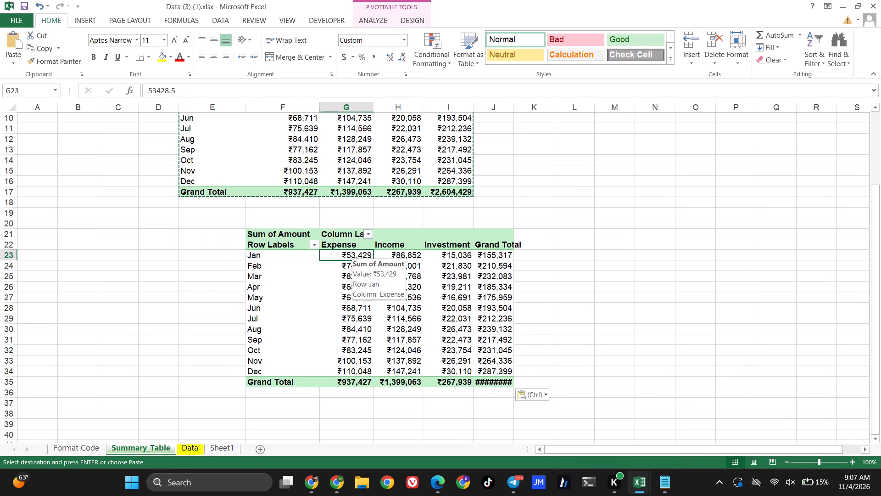
double_click(356, 256)
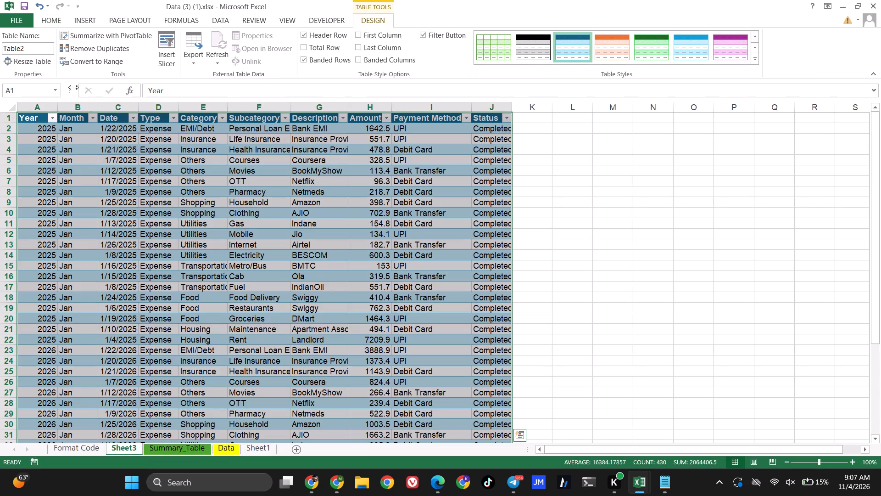
click(220, 448)
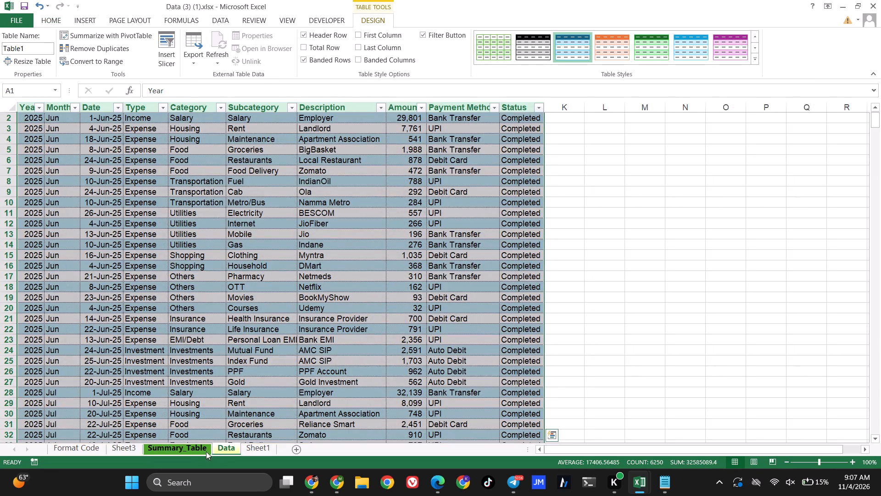
click(199, 451)
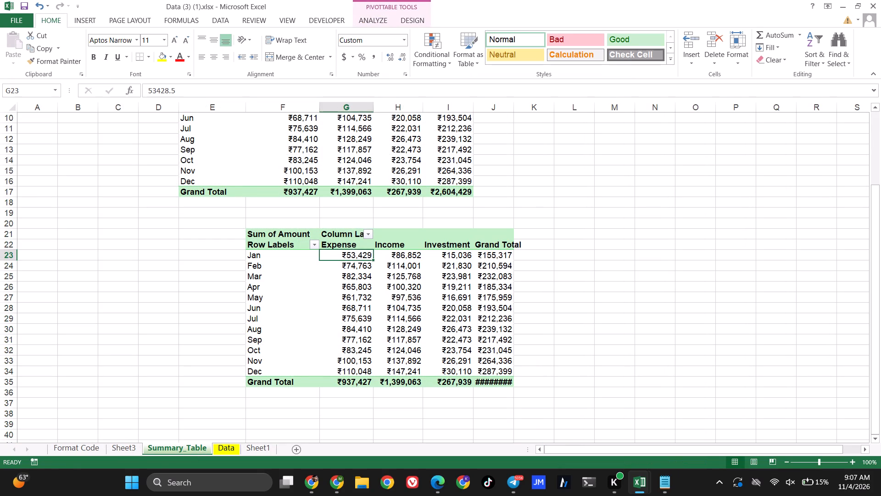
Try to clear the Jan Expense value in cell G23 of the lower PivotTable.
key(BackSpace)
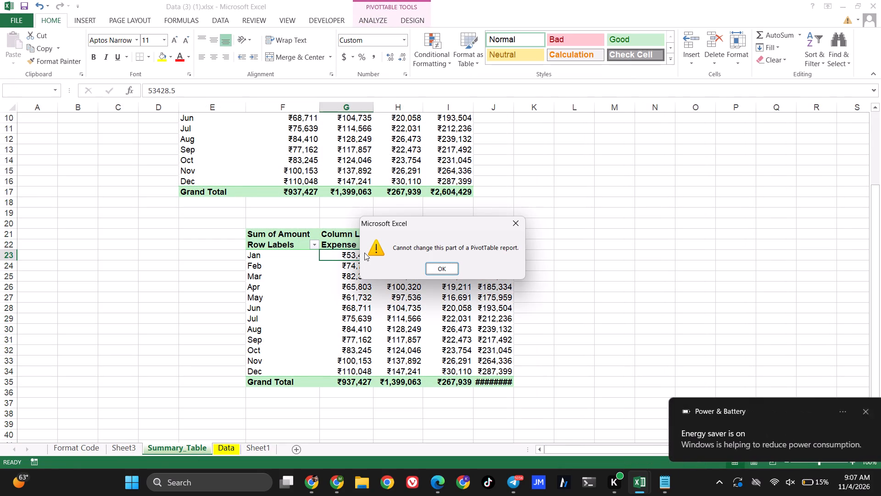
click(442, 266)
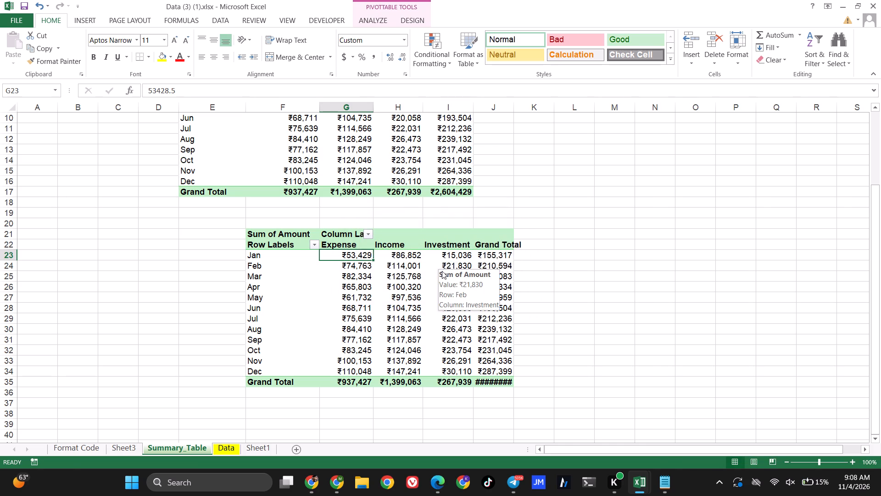
Extract the records behind the lower PivotTable's Jan Expense value to another new sheet, and return to Summary_Table.
right_click(355, 254)
double_click(355, 254)
click(355, 254)
right_click(355, 254)
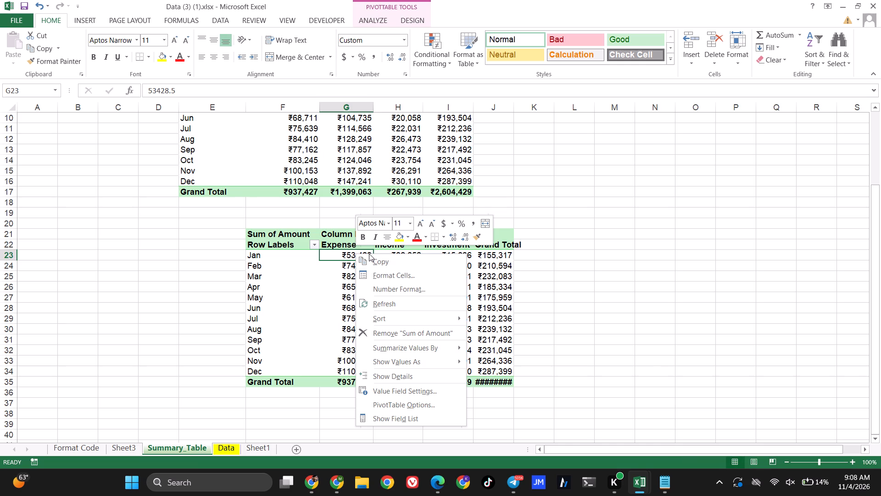
click(344, 257)
right_click(344, 257)
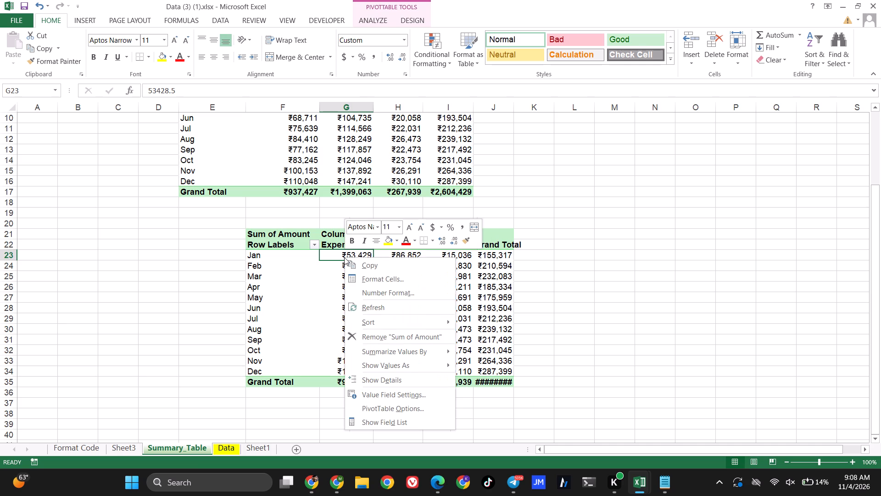
click(344, 257)
double_click(344, 257)
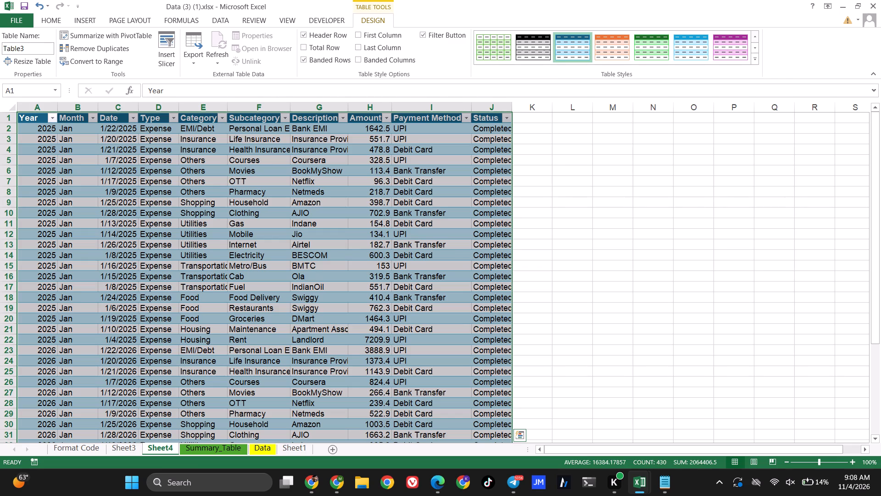
click(260, 451)
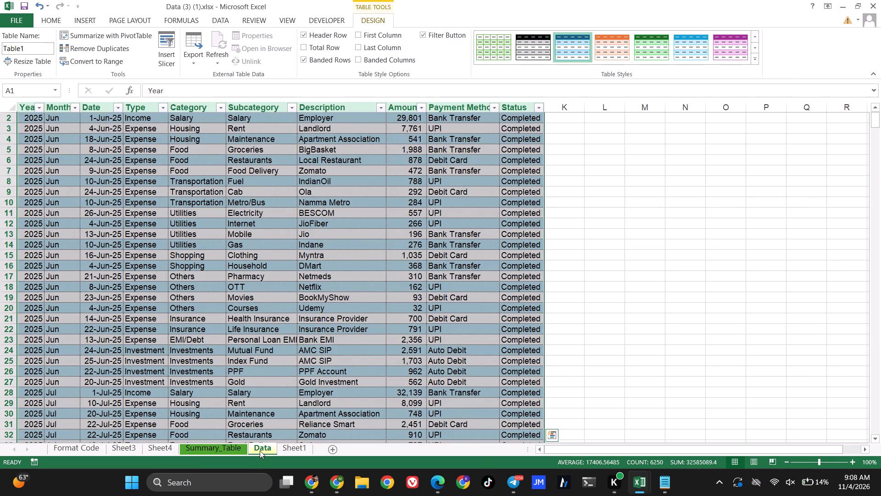
click(227, 448)
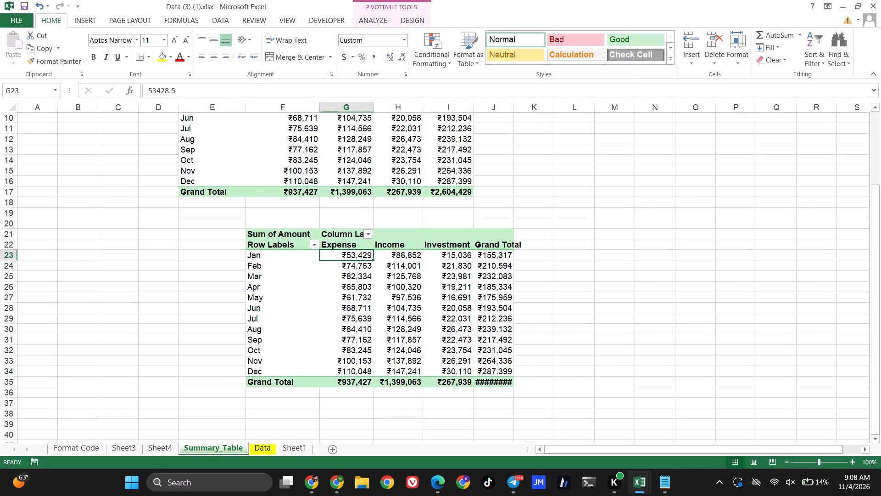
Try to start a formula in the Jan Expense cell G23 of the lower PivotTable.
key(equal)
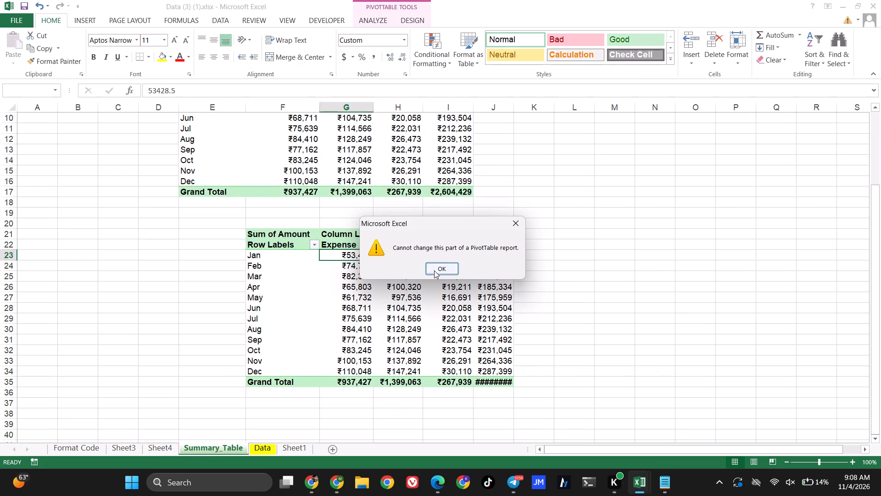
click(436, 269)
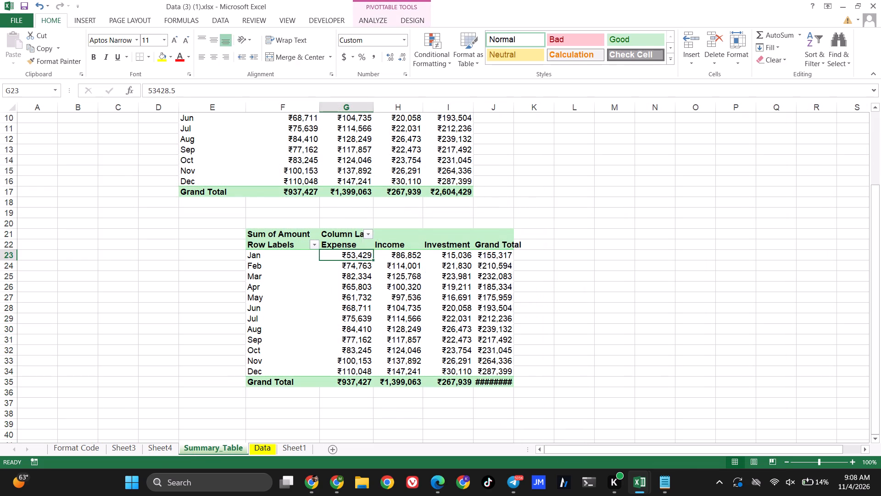
Drill into the Jan Expense value in G23 once more for a further detail sheet, and return to Summary_Table.
right_click(361, 256)
double_click(361, 256)
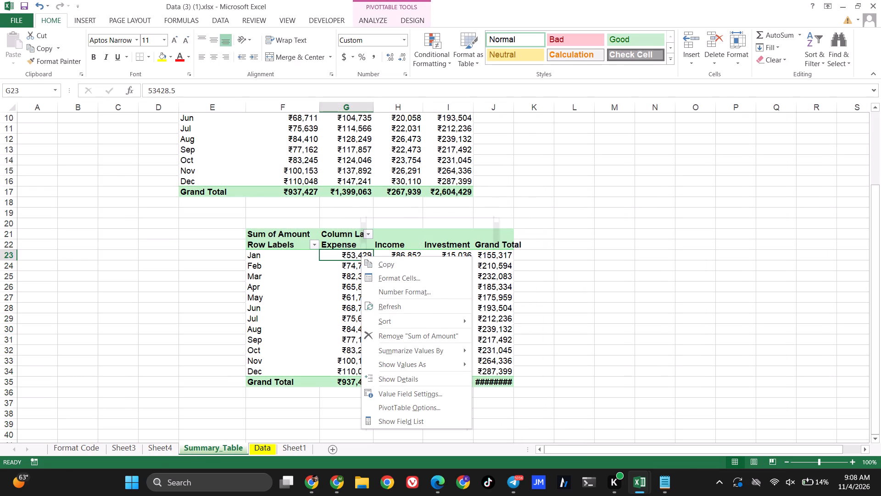
double_click(361, 256)
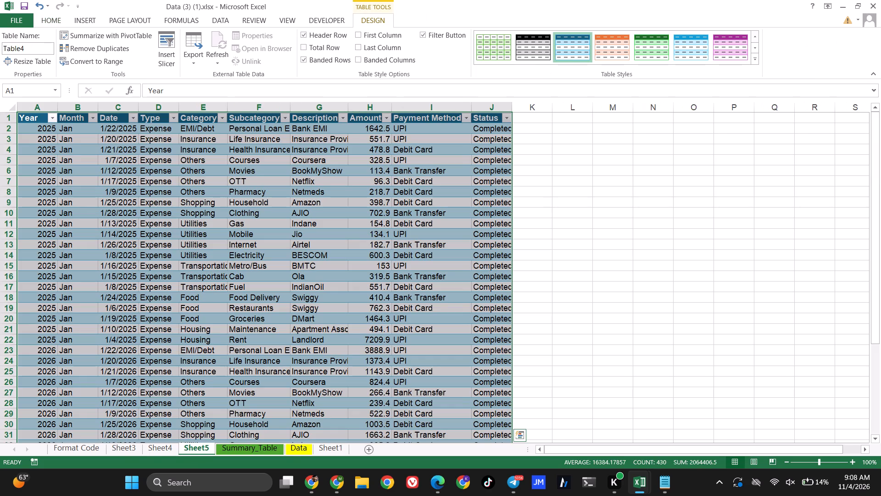
click(173, 449)
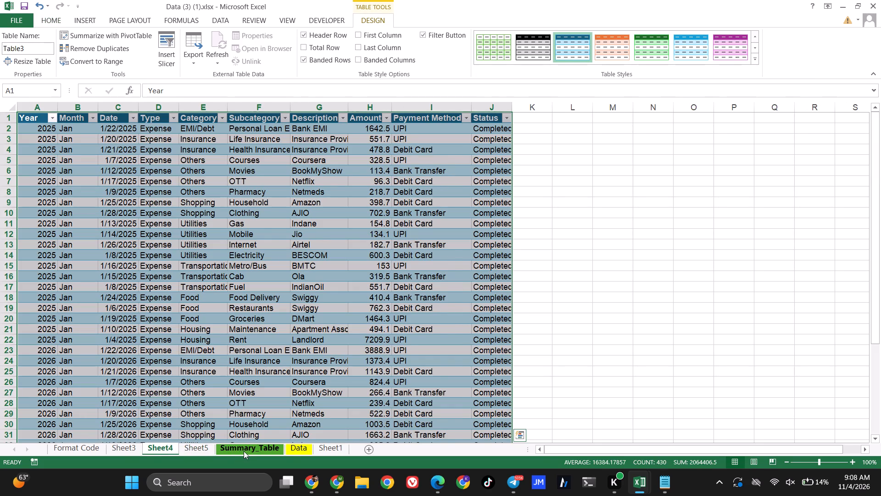
click(244, 451)
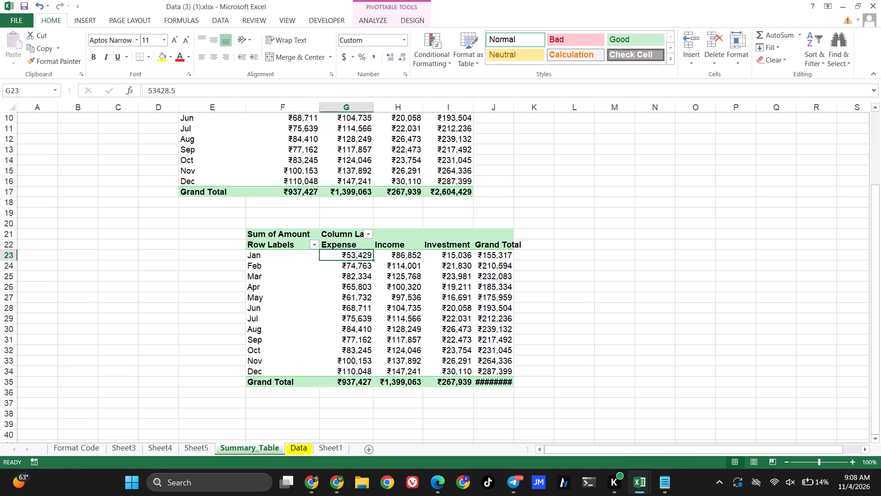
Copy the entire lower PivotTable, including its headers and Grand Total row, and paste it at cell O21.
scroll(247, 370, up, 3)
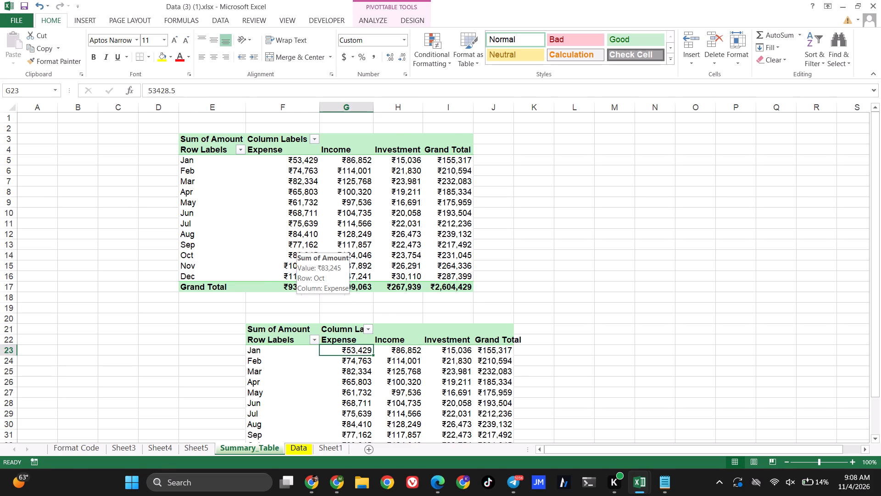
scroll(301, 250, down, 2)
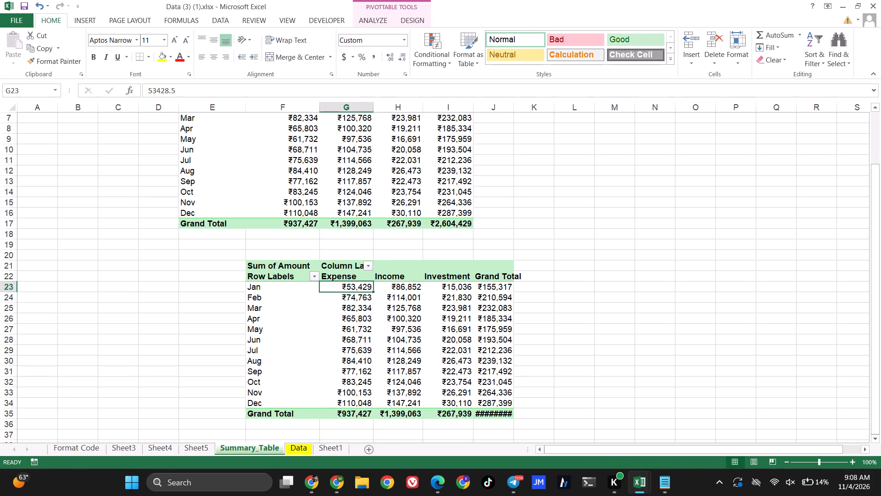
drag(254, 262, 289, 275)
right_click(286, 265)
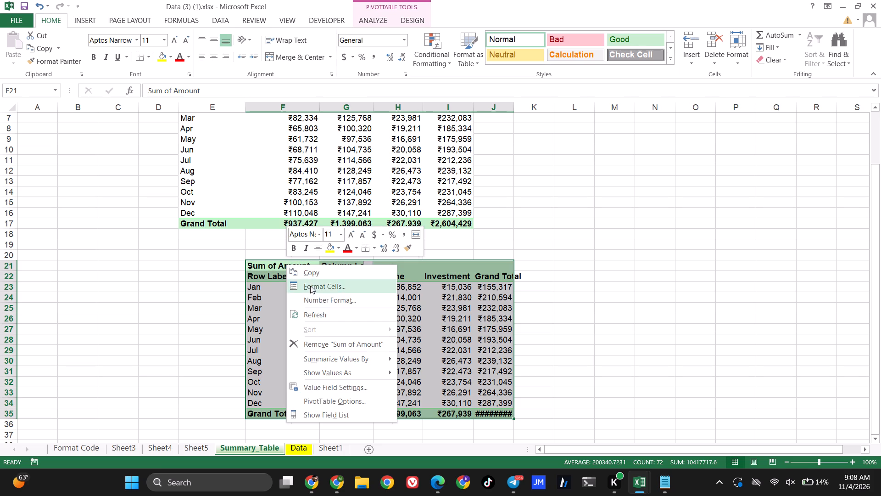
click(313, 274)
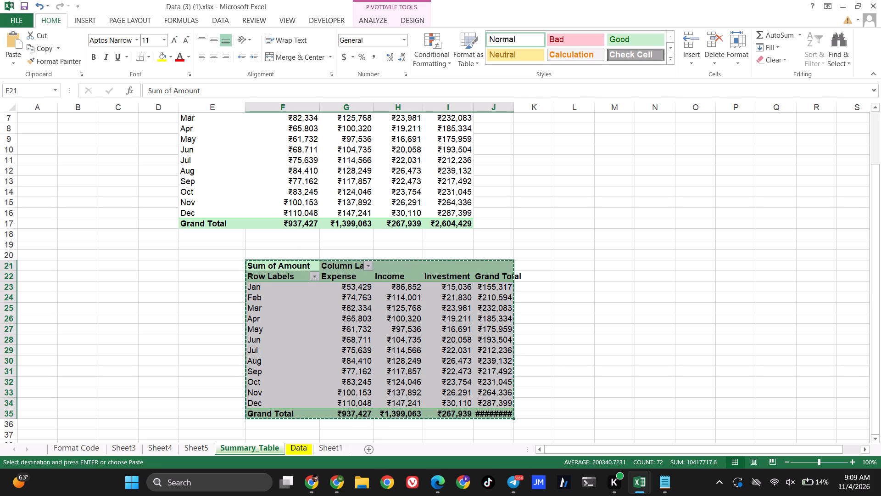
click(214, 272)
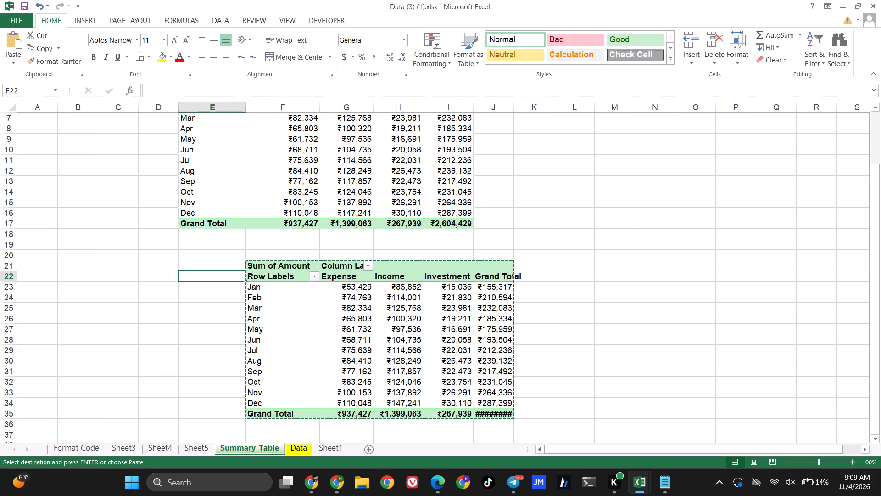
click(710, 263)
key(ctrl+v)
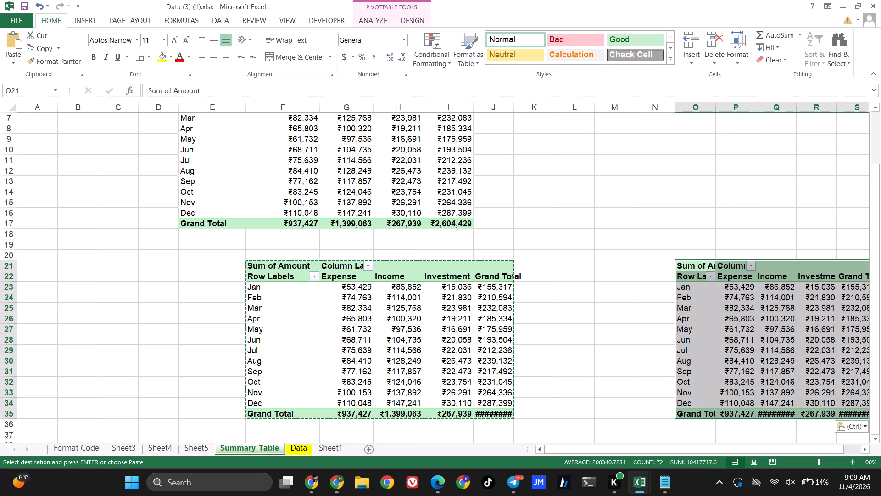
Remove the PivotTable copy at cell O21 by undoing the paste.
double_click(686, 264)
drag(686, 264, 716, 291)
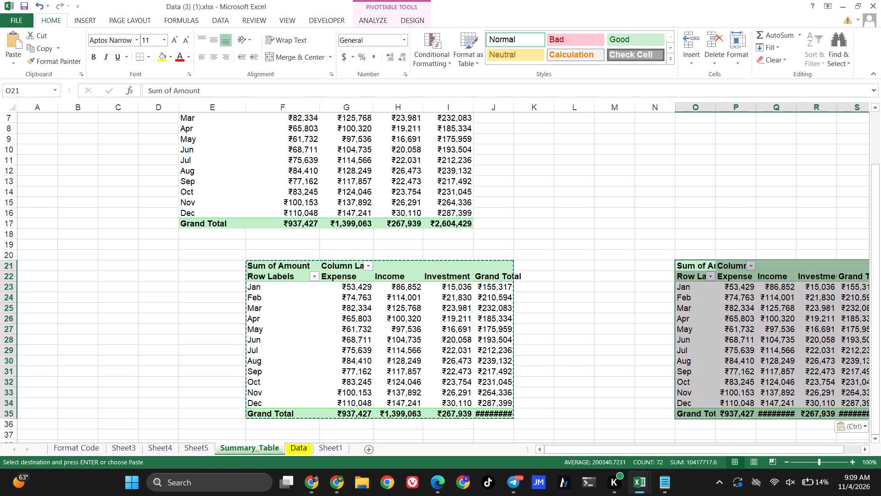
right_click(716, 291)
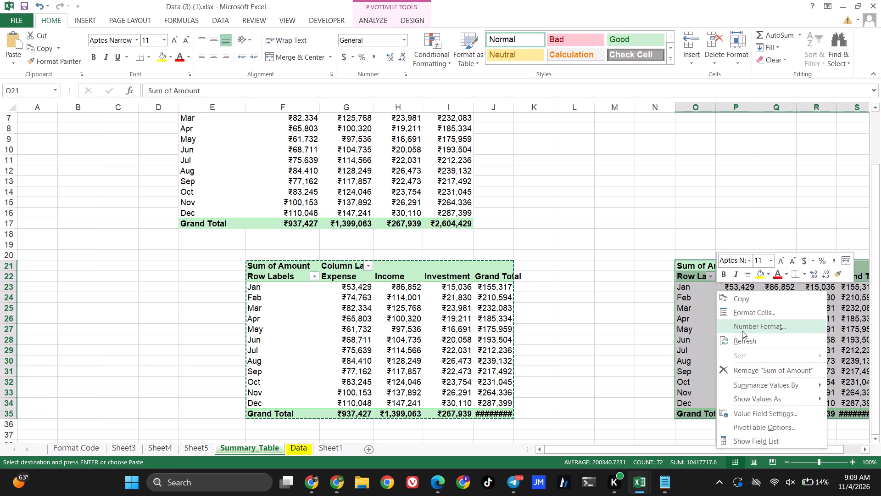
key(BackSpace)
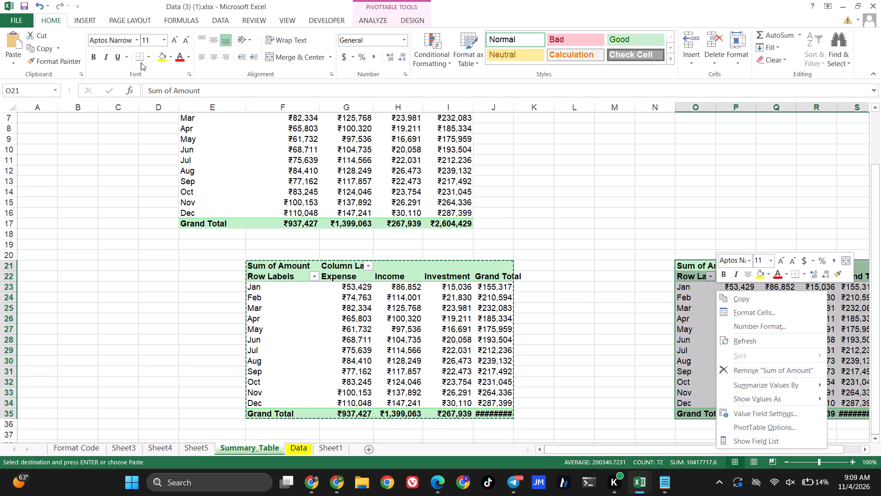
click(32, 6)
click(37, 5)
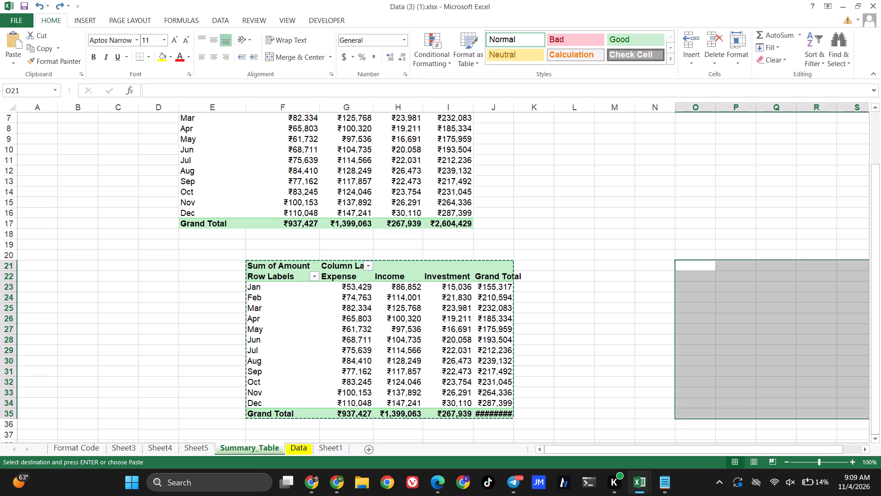
Extract the Jan Expense detail records from cell G23 to one more new sheet, and return to Summary_Table.
click(343, 288)
click(346, 288)
drag(346, 288, 382, 324)
click(326, 445)
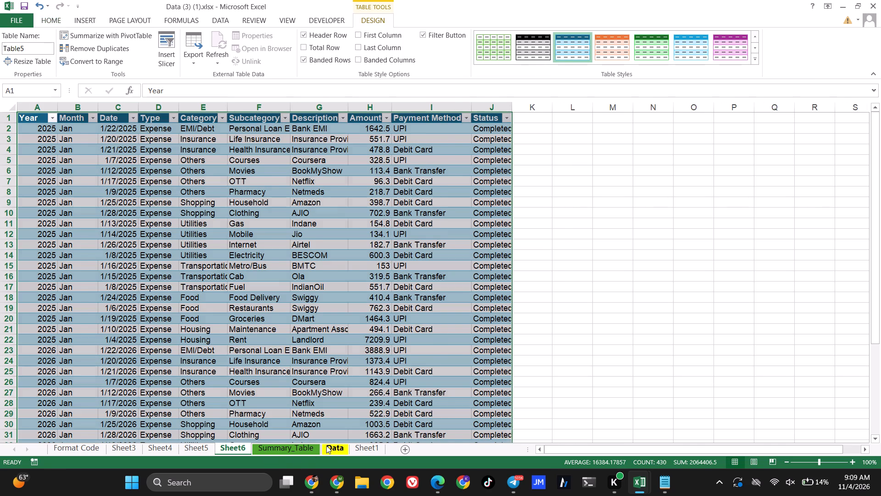
click(259, 457)
click(244, 451)
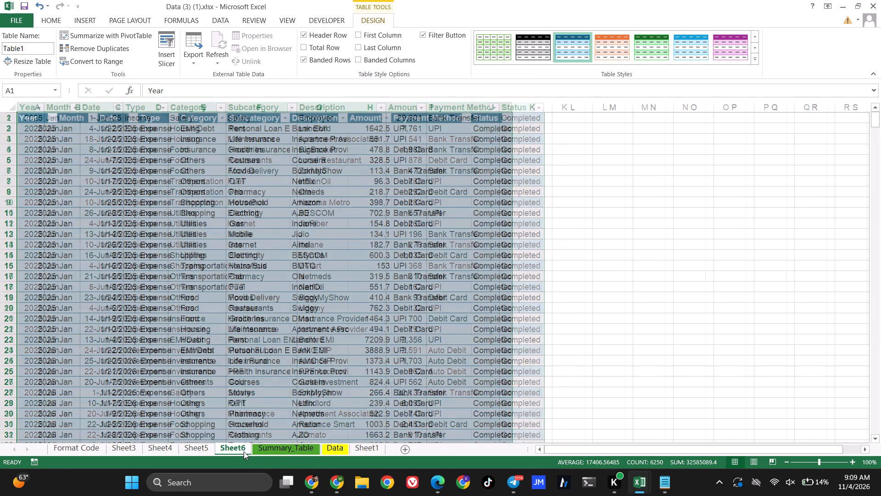
click(286, 455)
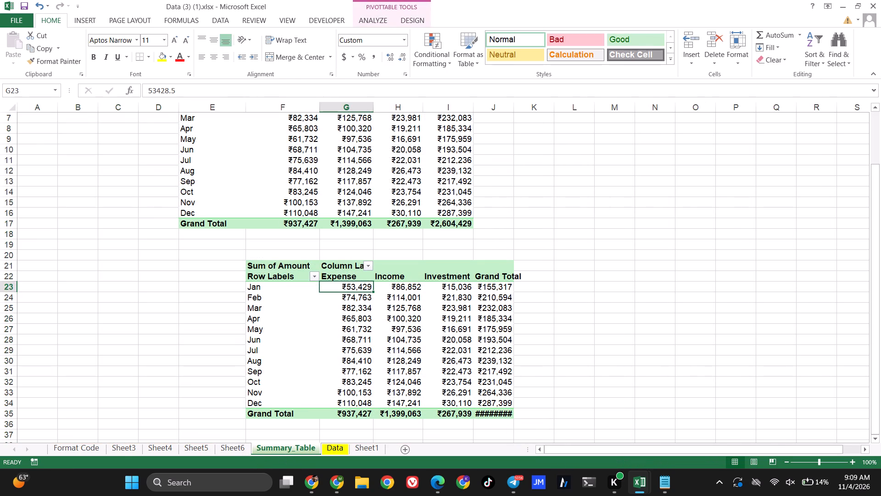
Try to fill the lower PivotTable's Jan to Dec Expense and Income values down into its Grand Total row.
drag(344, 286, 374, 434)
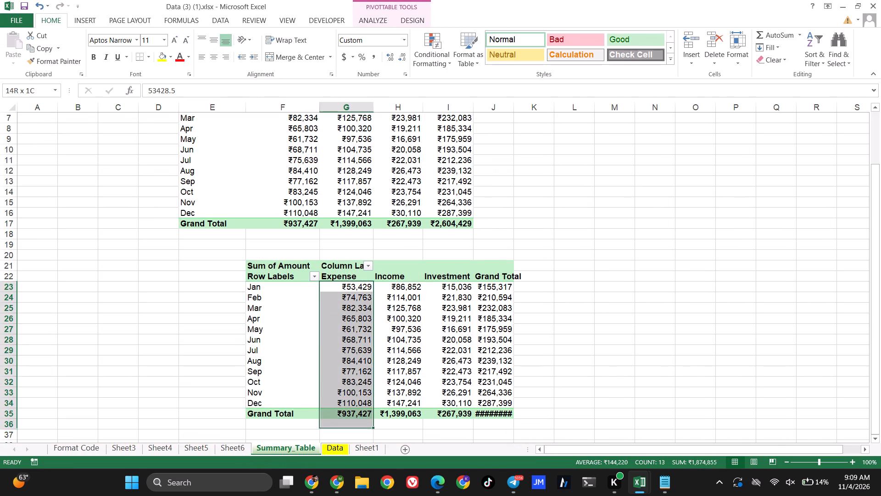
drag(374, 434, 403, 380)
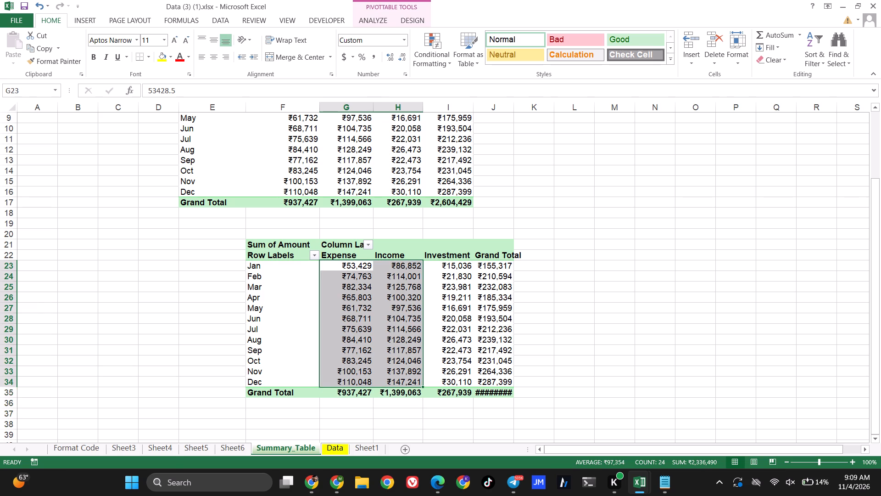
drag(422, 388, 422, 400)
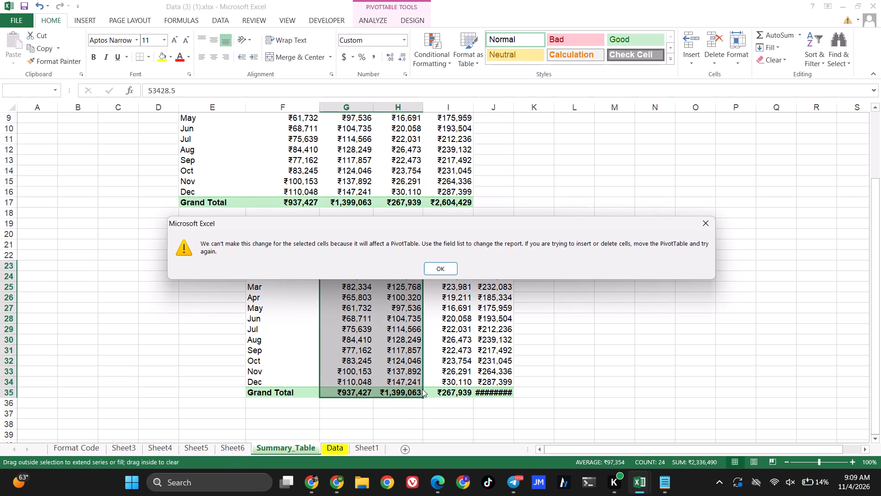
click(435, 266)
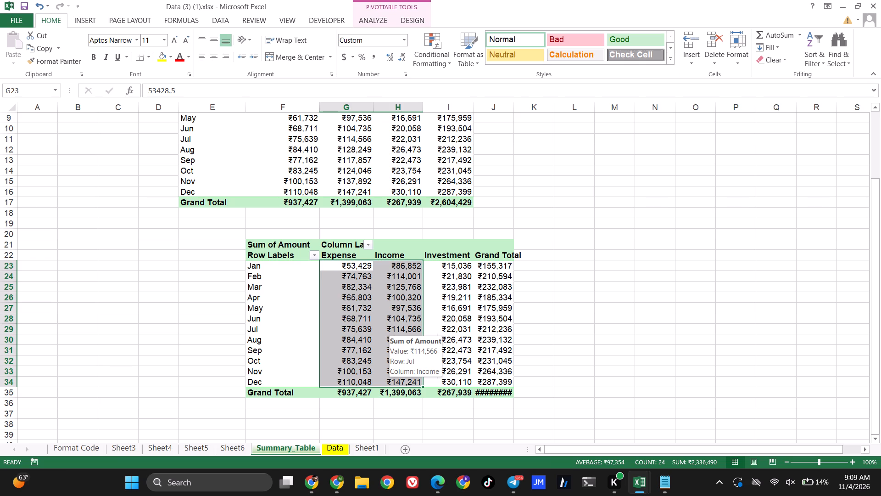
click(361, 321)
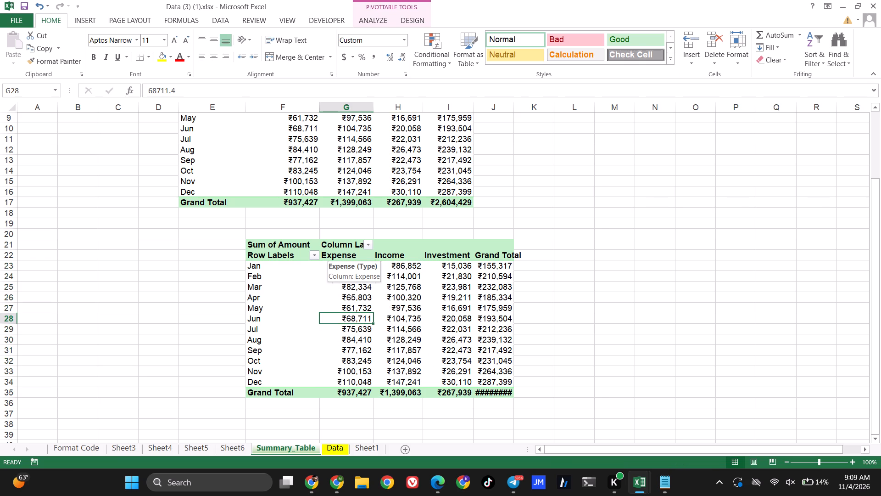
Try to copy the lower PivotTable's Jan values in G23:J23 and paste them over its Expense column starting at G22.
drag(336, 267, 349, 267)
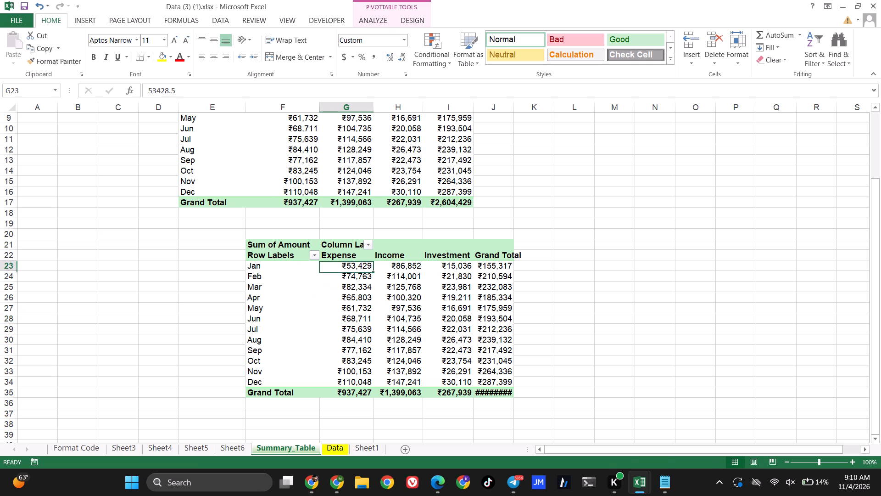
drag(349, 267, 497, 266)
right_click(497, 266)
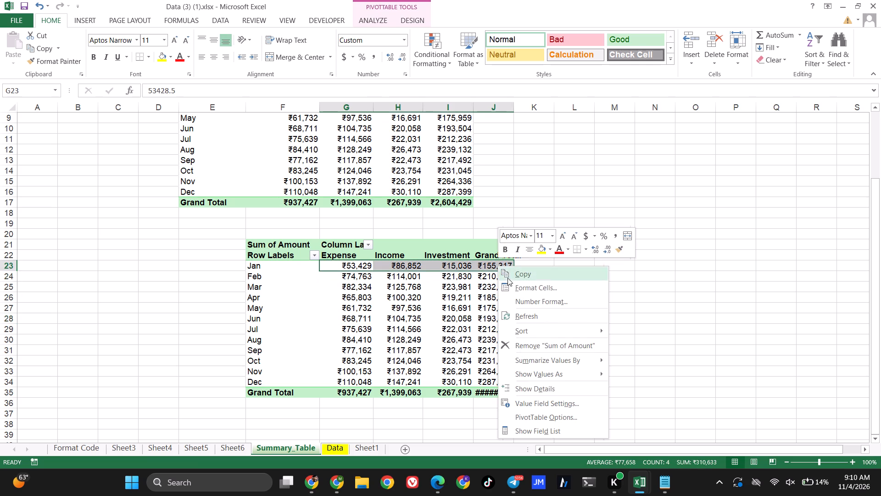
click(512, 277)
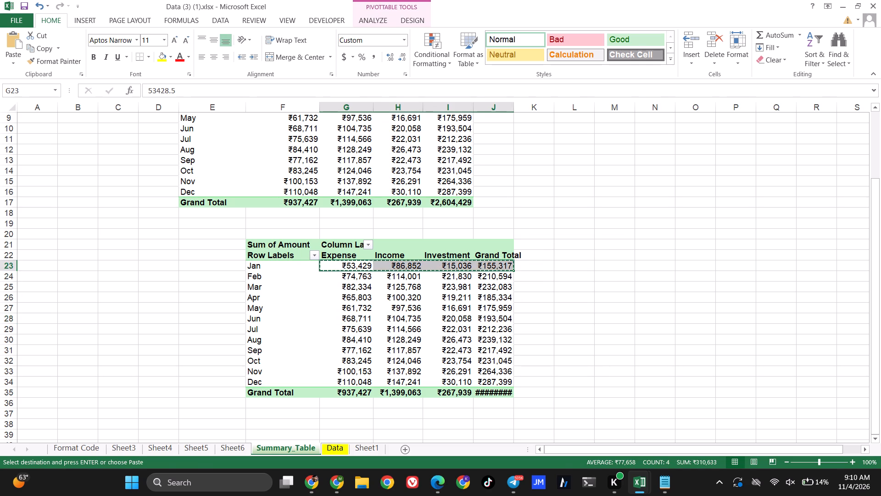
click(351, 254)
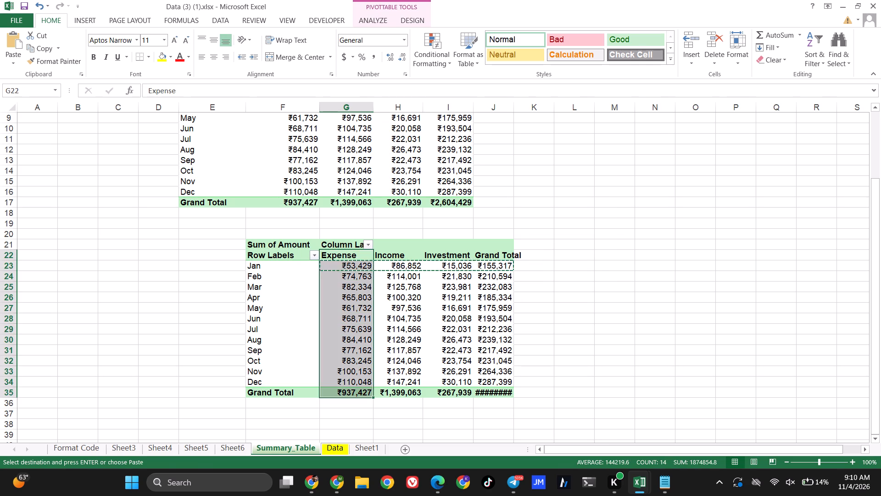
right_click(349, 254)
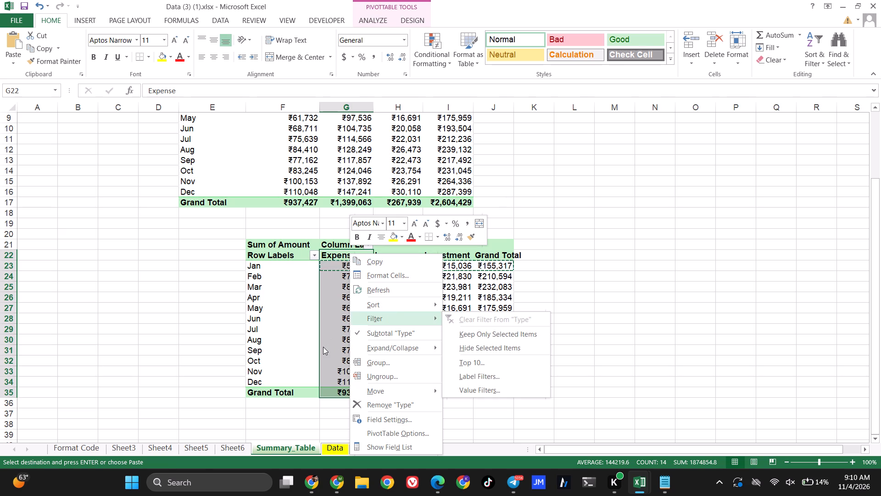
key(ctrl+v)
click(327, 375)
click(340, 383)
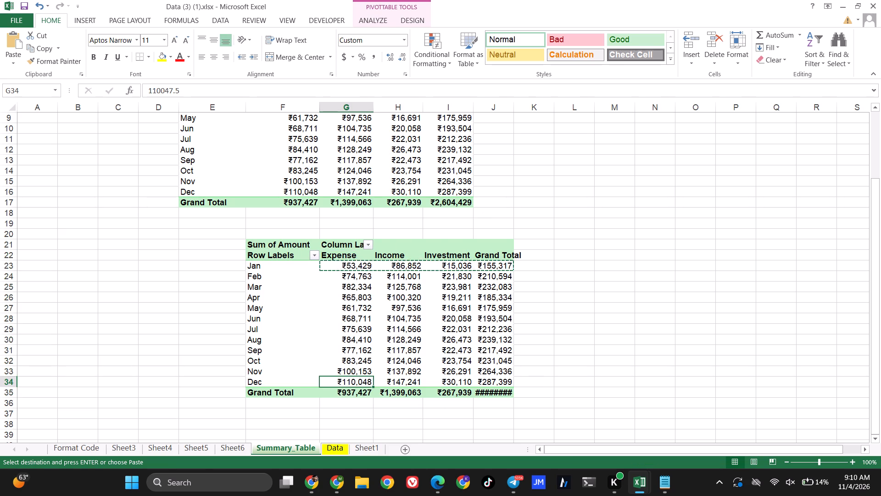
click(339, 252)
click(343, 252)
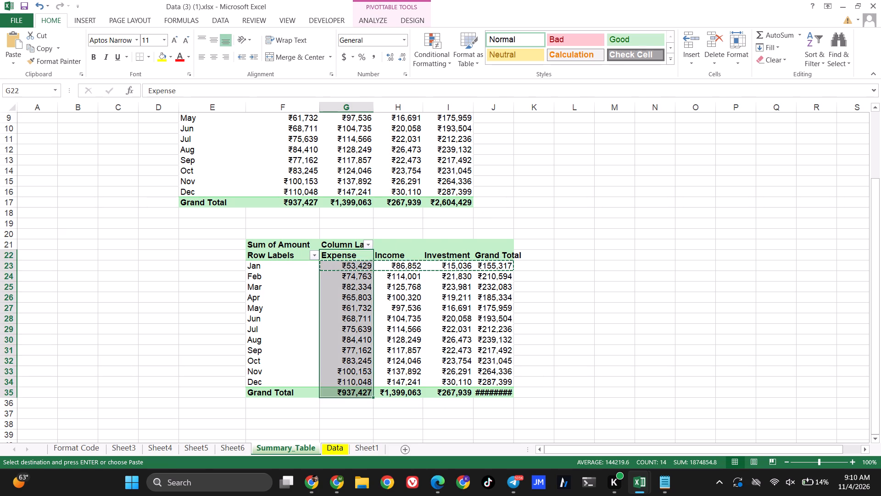
Extract the Jan Expense detail records from cell G23 of the lower PivotTable to another new sheet.
click(345, 266)
click(341, 265)
drag(341, 265, 348, 355)
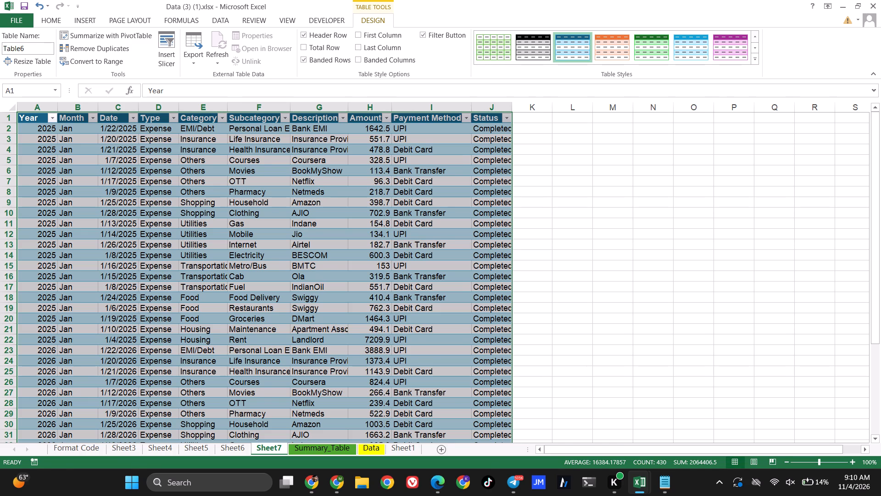
Review the extracted Jan Expense records on Sheet7 and compare them with the earlier detail sheets, back through Sheet3.
scroll(320, 311, down, 9)
scroll(322, 316, up, 6)
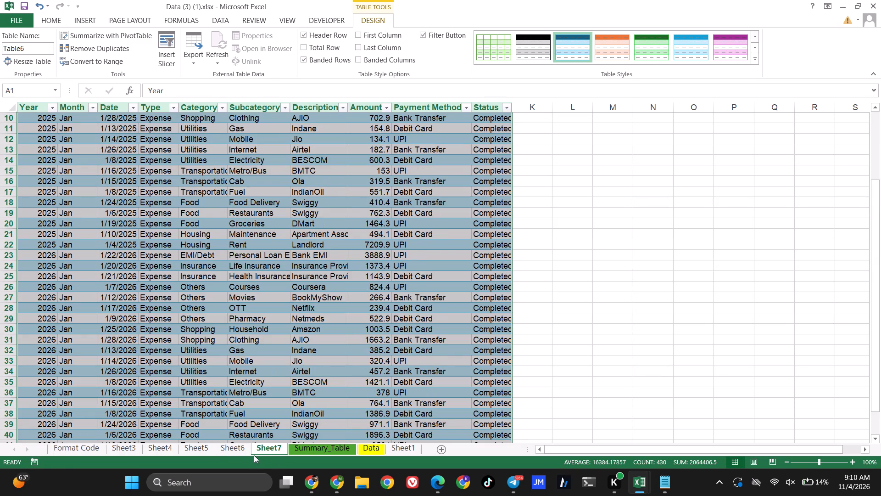
click(238, 451)
click(206, 450)
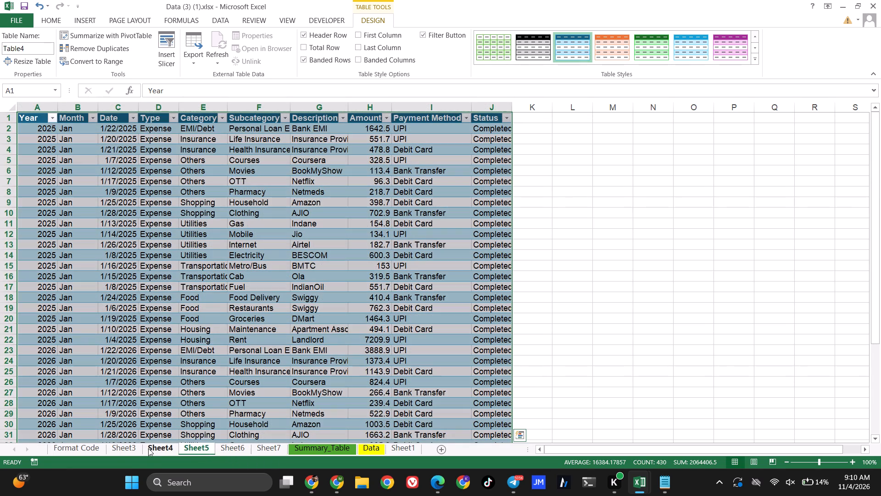
click(144, 447)
click(112, 446)
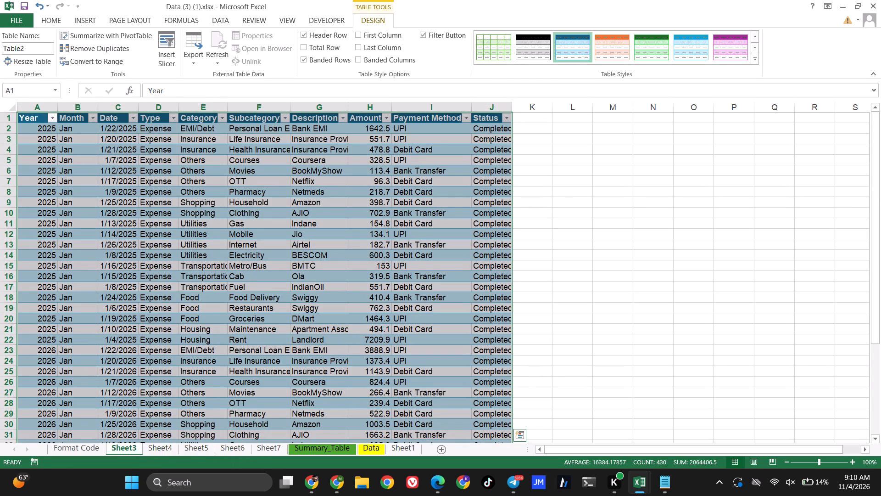